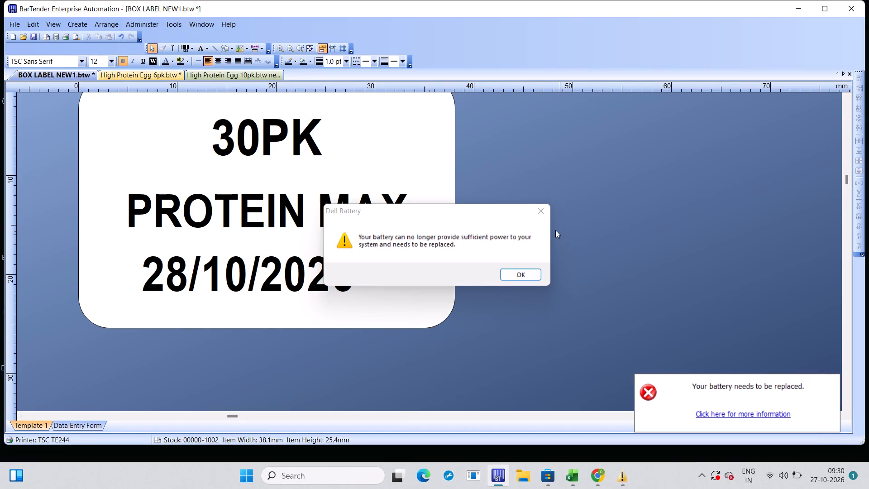
Dismiss the two battery replacement notices covering the label design.
{"action": "left_click", "coordinate": [542, 208]}
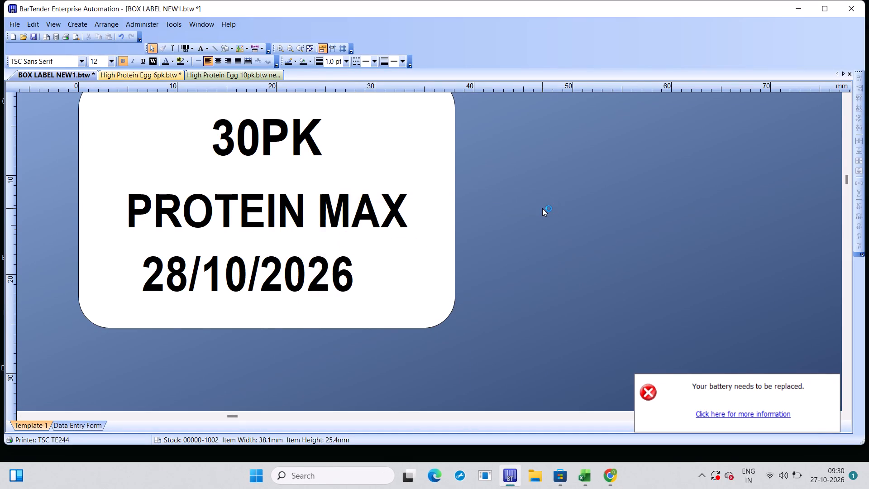
{"action": "left_click", "coordinate": [646, 389]}
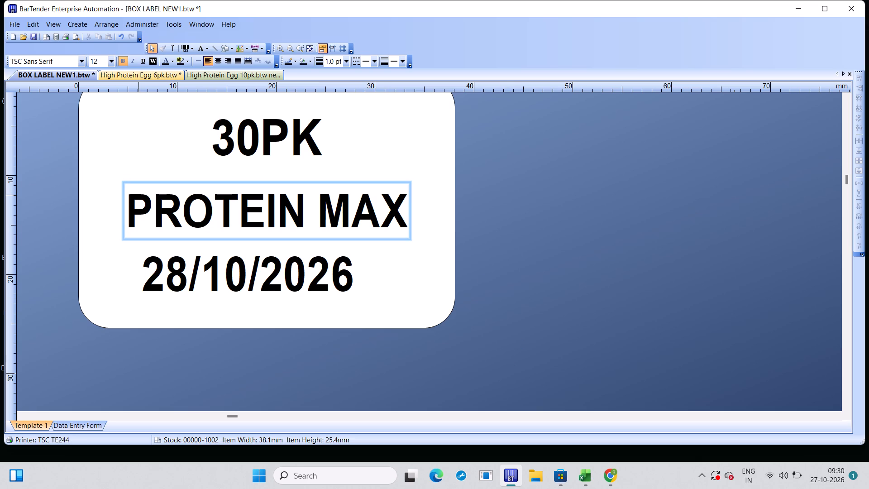
Open the label document "cd white 10pk" from the Downloads folder.
{"action": "key", "text": "ctrl+o"}
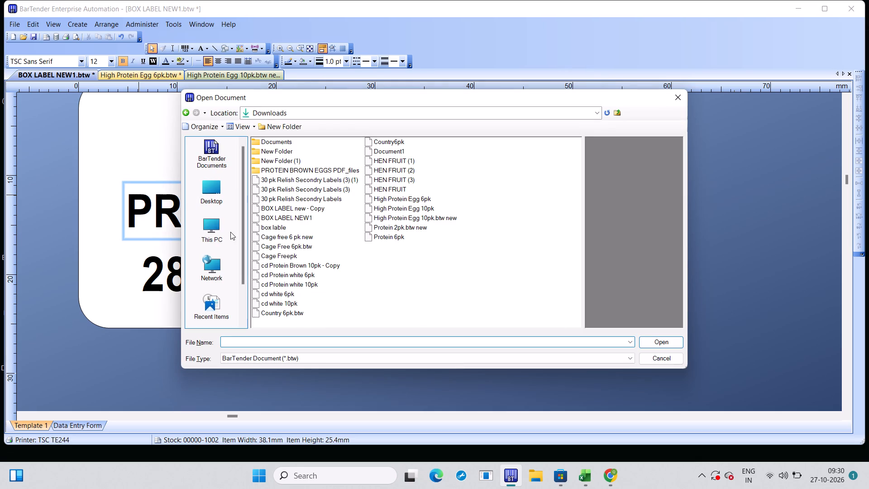
{"action": "double_click", "coordinate": [278, 304]}
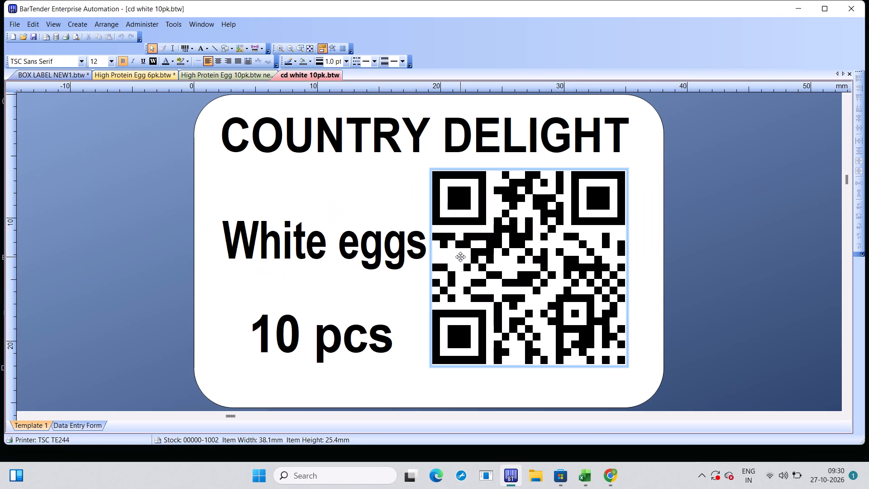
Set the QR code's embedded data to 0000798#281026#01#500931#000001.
{"action": "double_click", "coordinate": [520, 268]}
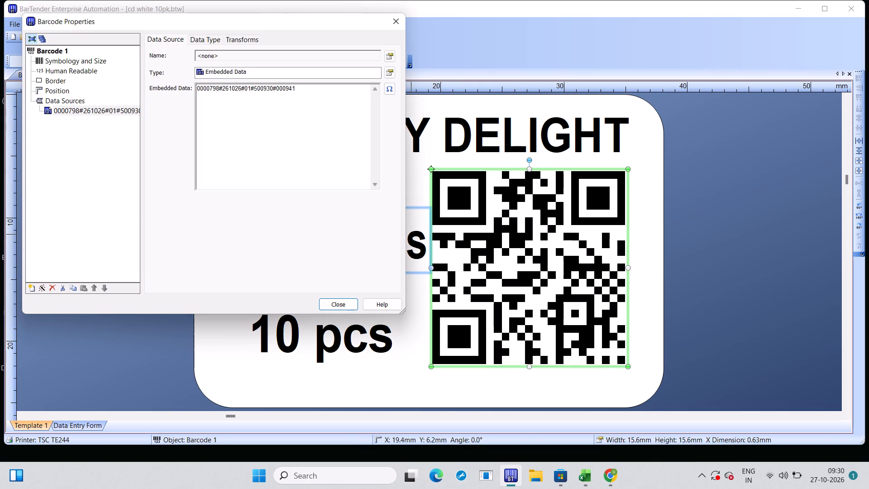
{"action": "left_click", "coordinate": [293, 102]}
{"action": "key", "text": "BackSpace"}
{"action": "key", "text": "BackSpace"}
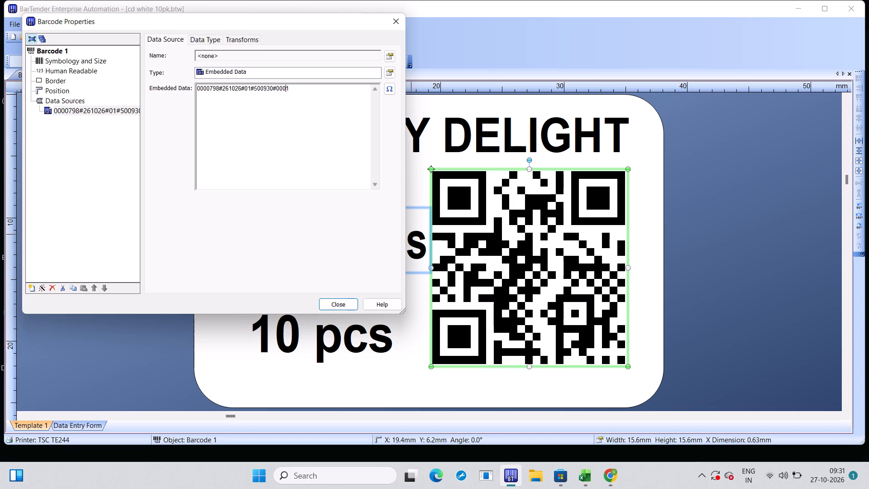
{"action": "type", "text": "00"}
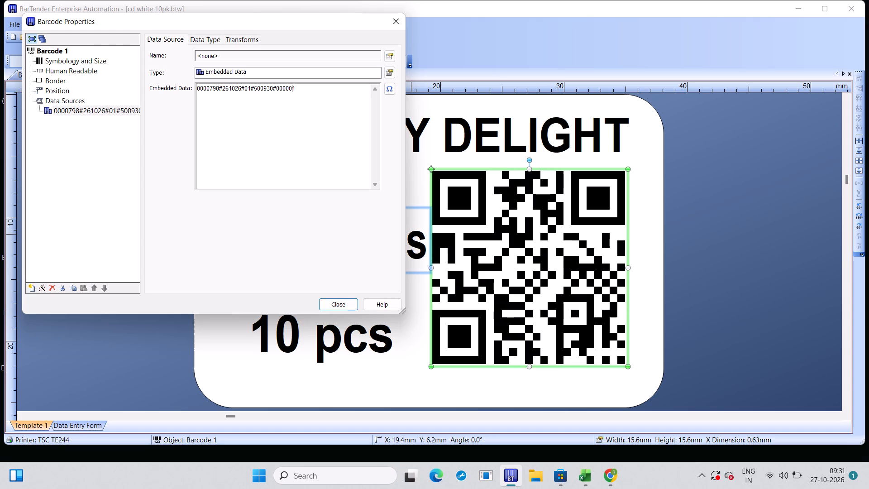
{"action": "left_click", "coordinate": [229, 100]}
{"action": "key", "text": "BackSpace"}
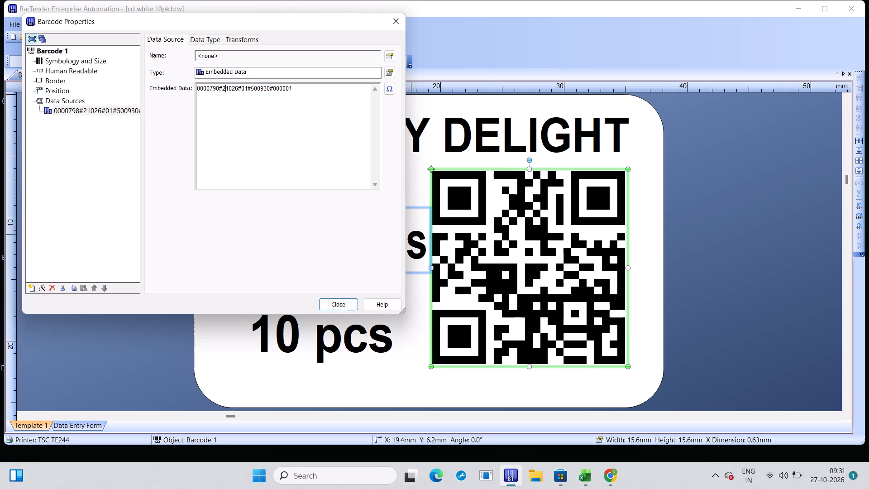
{"action": "key", "text": "8"}
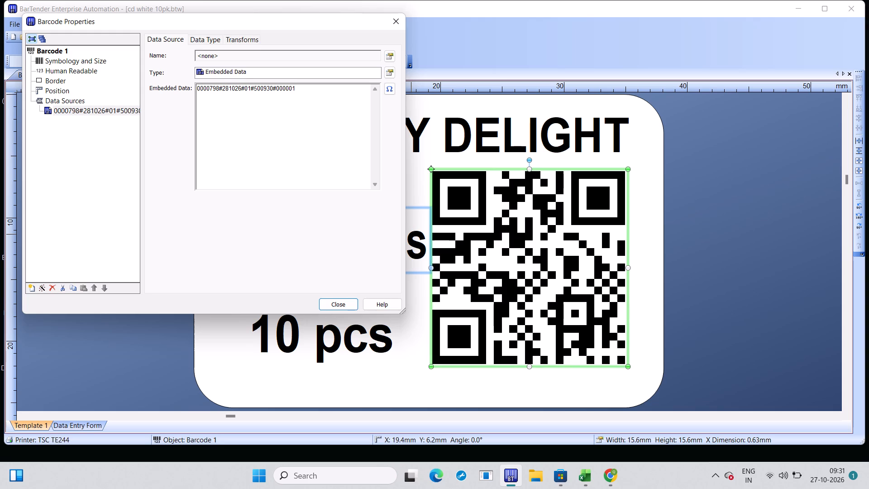
{"action": "left_click", "coordinate": [272, 102]}
{"action": "key", "text": "BackSpace"}
{"action": "key", "text": "BackSpace"}
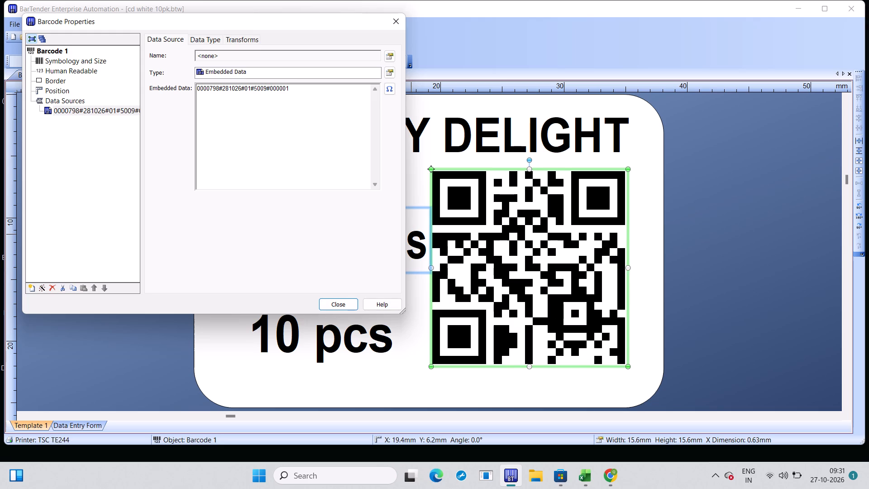
{"action": "type", "text": "31"}
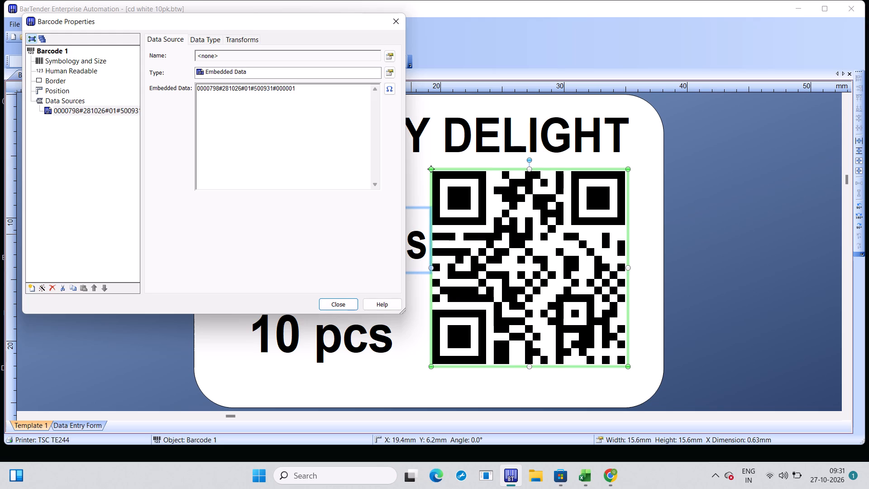
{"action": "left_click", "coordinate": [339, 300]}
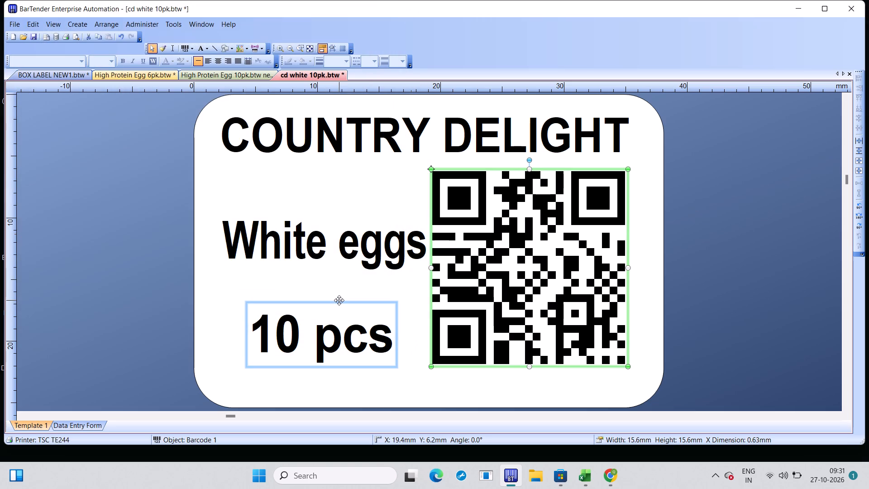
Print the white eggs 10 pcs label on the TSC TE244 with 546 serial numbers.
{"action": "key", "text": "ctrl+p"}
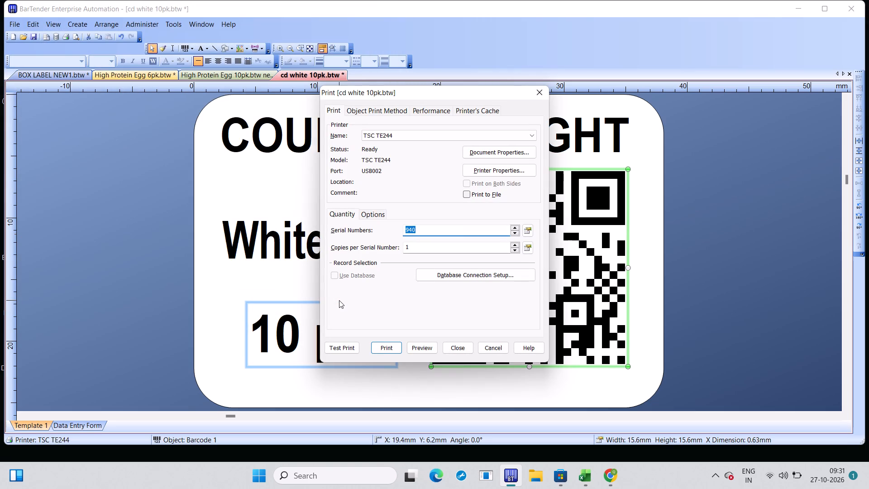
{"action": "type", "text": "546"}
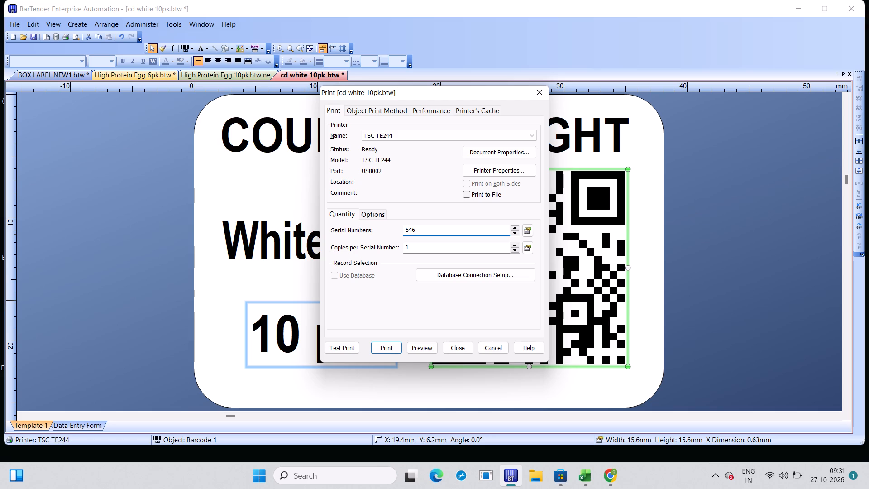
{"action": "key", "text": "Return"}
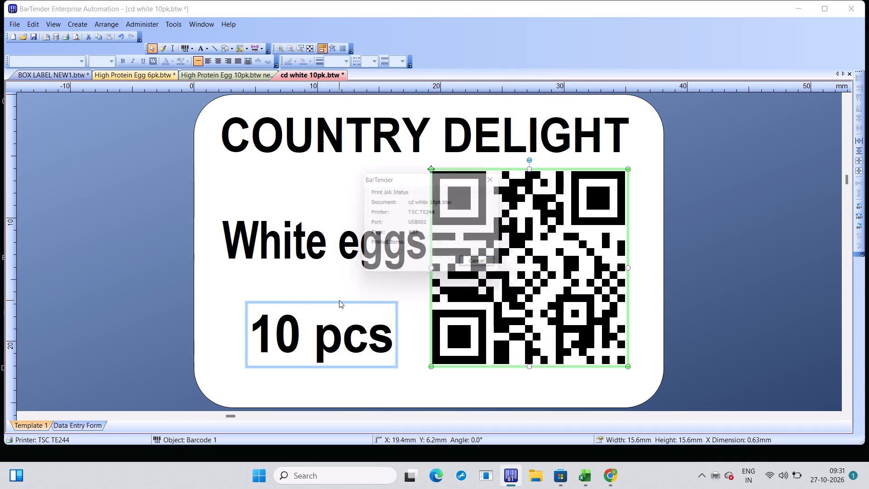
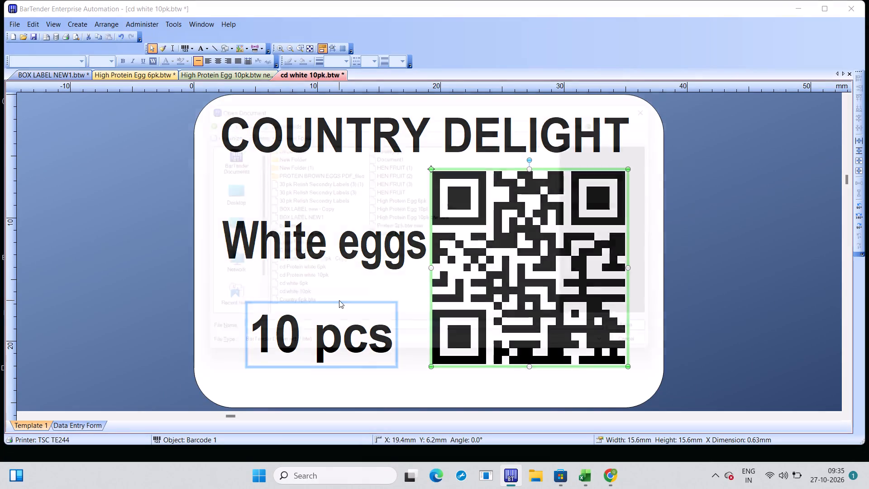
Open the label document "cd white 6pk".
{"action": "double_click", "coordinate": [291, 294]}
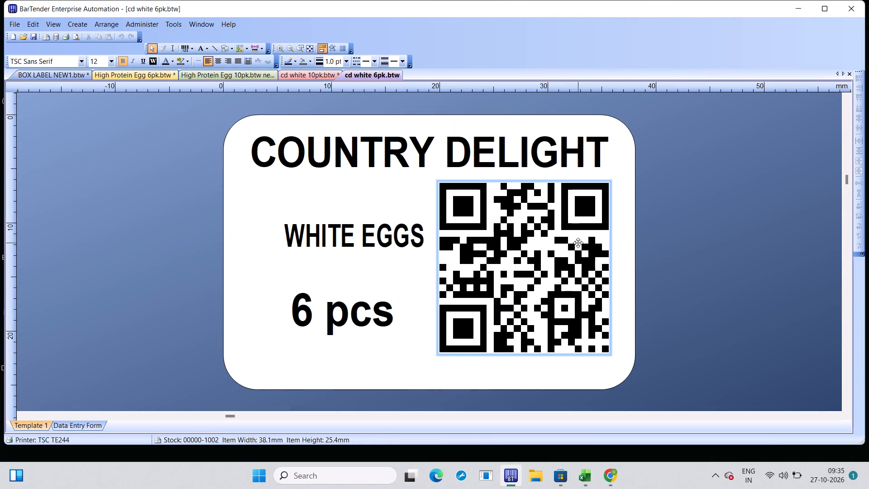
Set the embedded data of the QR code on the 6 pcs white eggs label to 0000822#281026#01#500935#000001.
{"action": "double_click", "coordinate": [546, 261]}
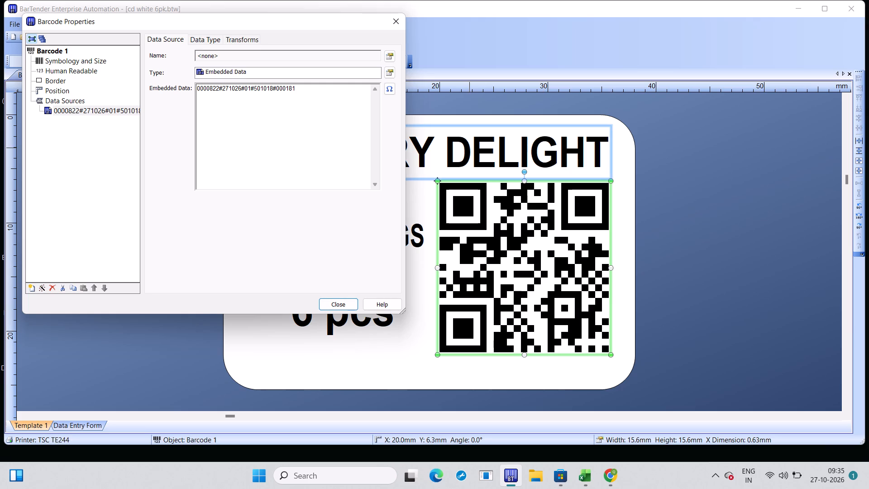
{"action": "left_click", "coordinate": [294, 96]}
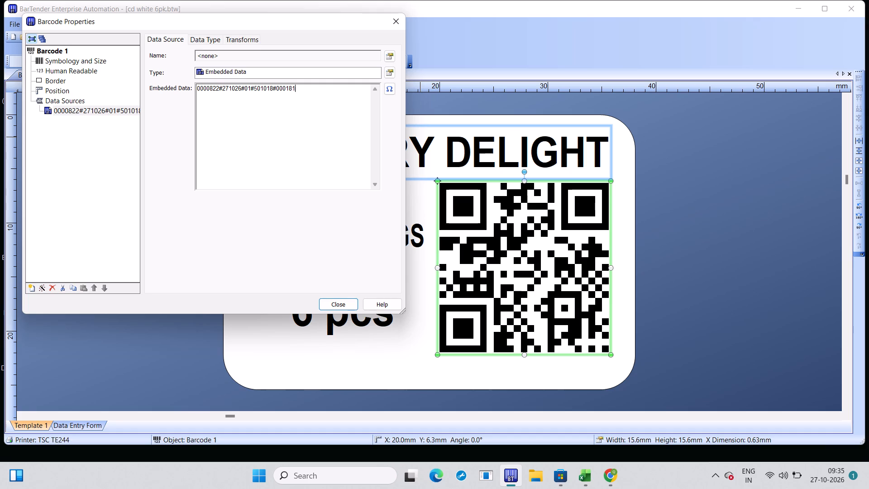
{"action": "left_click", "coordinate": [292, 96]}
{"action": "key", "text": "BackSpace"}
{"action": "key", "text": "BackSpace"}
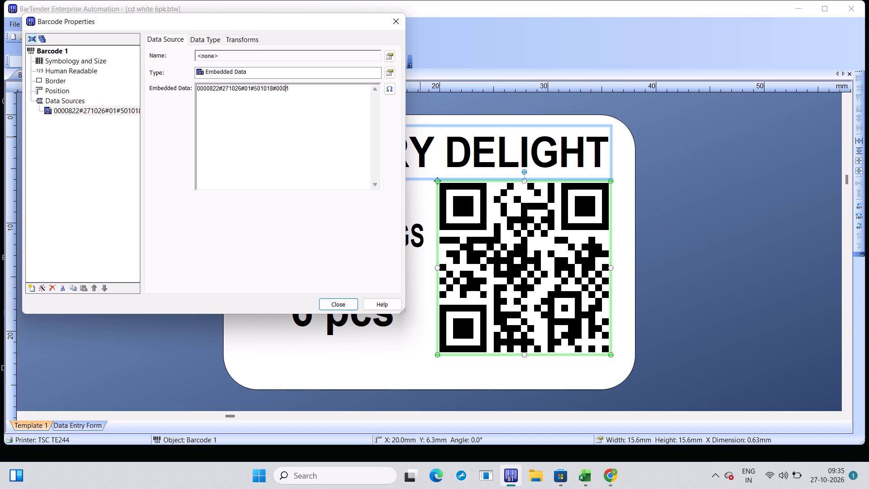
{"action": "type", "text": "00"}
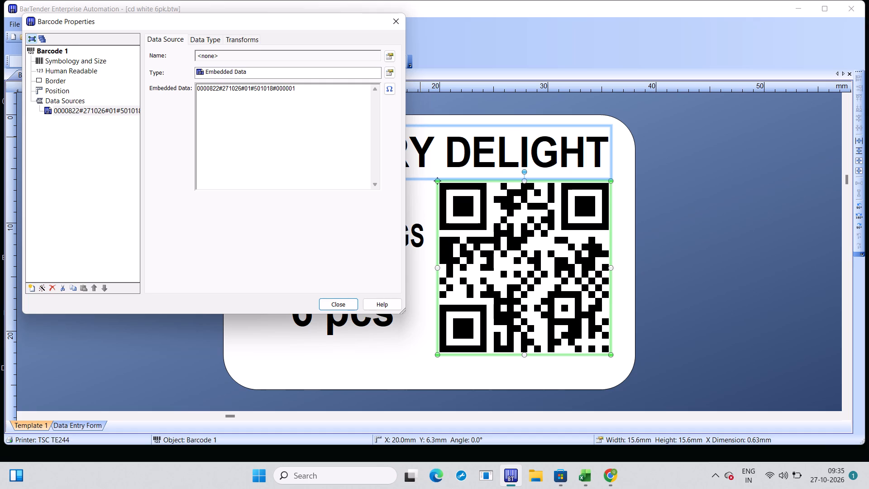
{"action": "left_click", "coordinate": [229, 97]}
{"action": "key", "text": "BackSpace"}
{"action": "key", "text": "8"}
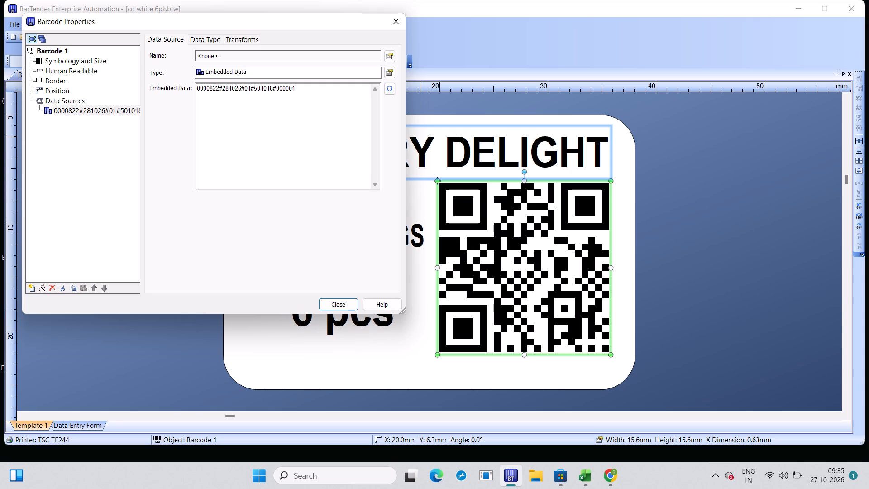
{"action": "left_click", "coordinate": [272, 100]}
{"action": "key", "text": "BackSpace"}
{"action": "key", "text": "BackSpace"}
{"action": "key", "text": "BackSpace"}
{"action": "key", "text": "BackSpace"}
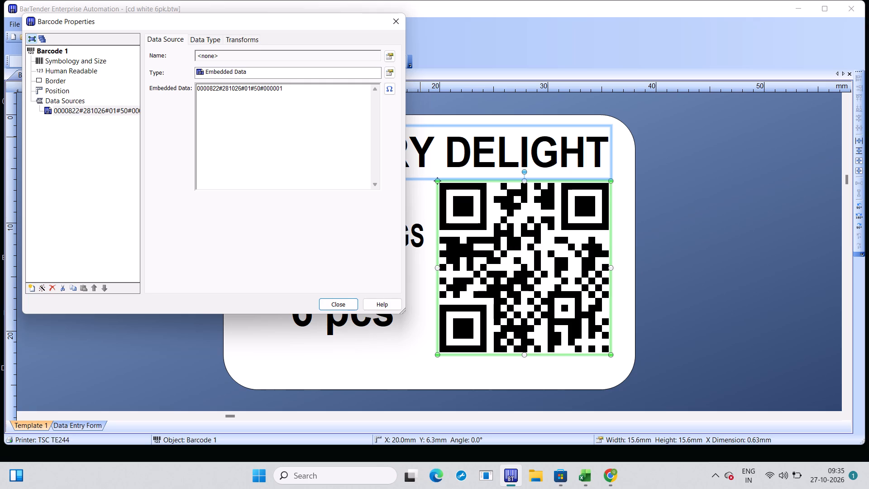
{"action": "type", "text": "09"}
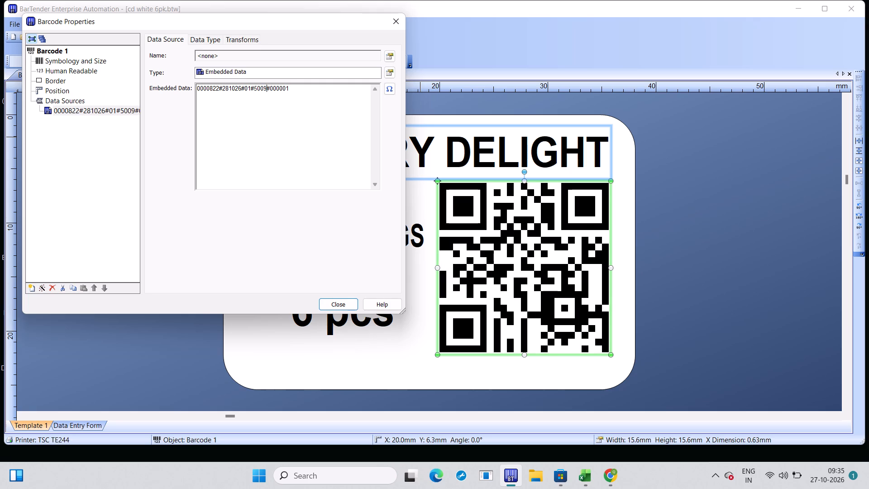
{"action": "type", "text": "35"}
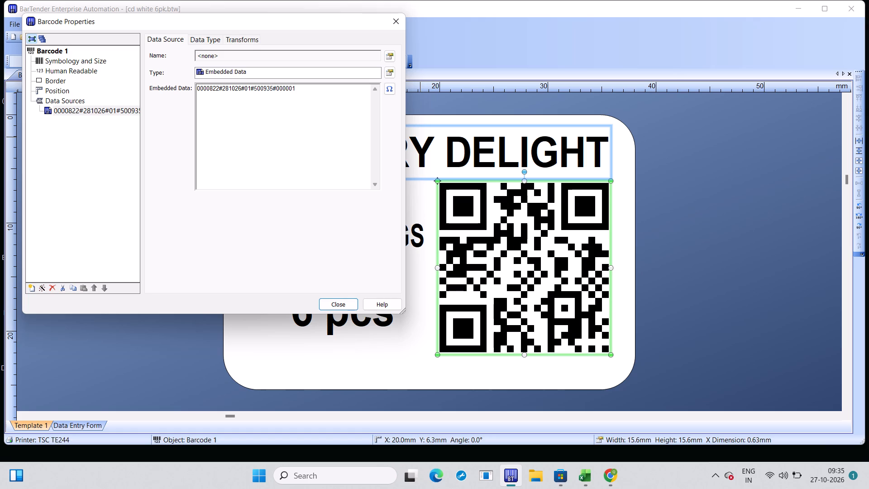
{"action": "key", "text": "Return"}
Print the white eggs 6 pcs label on the TSC TE244 with 346 serial numbers.
{"action": "key", "text": "ctrl+p"}
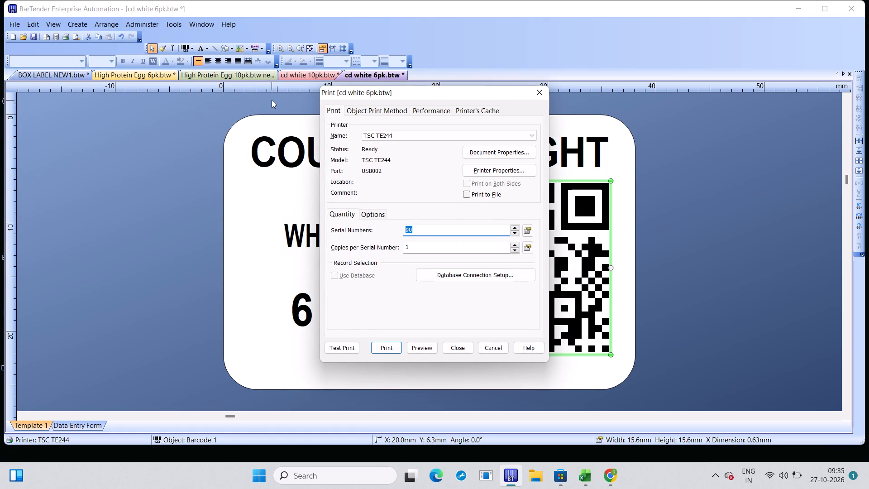
{"action": "key", "text": "3"}
{"action": "key", "text": "2"}
{"action": "key", "text": "6"}
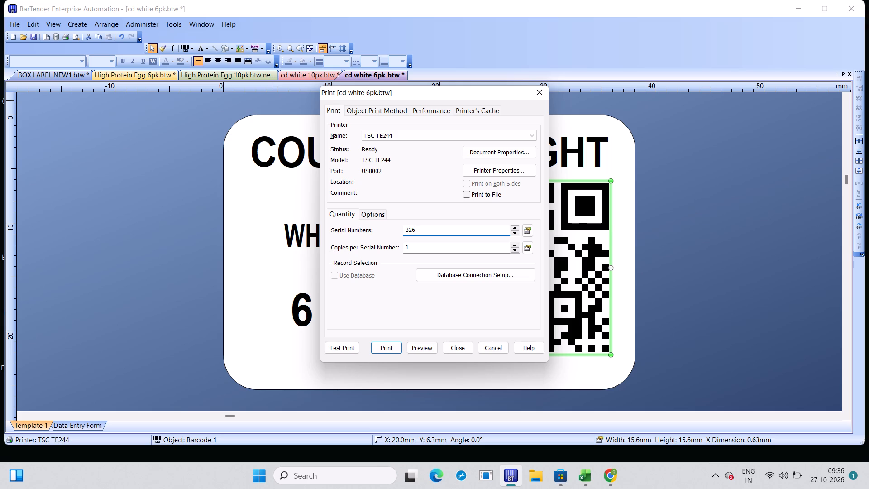
{"action": "key", "text": "BackSpace"}
{"action": "key", "text": "BackSpace"}
{"action": "type", "text": "46"}
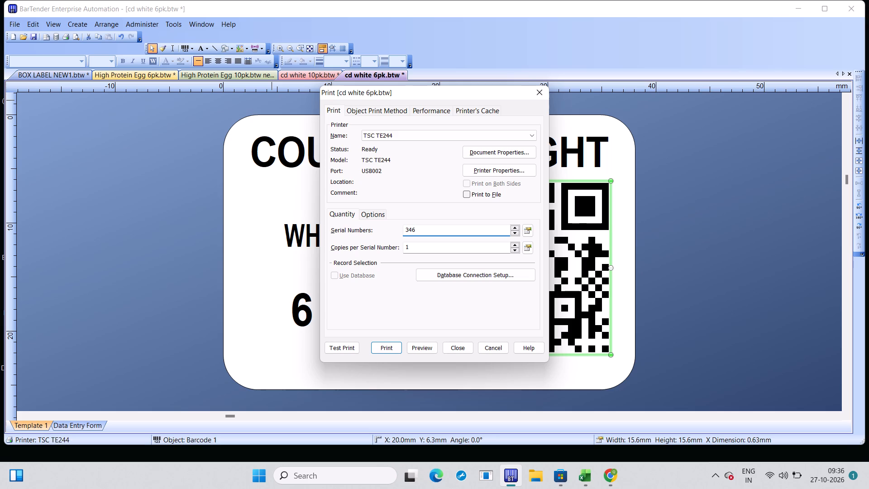
{"action": "key", "text": "Return"}
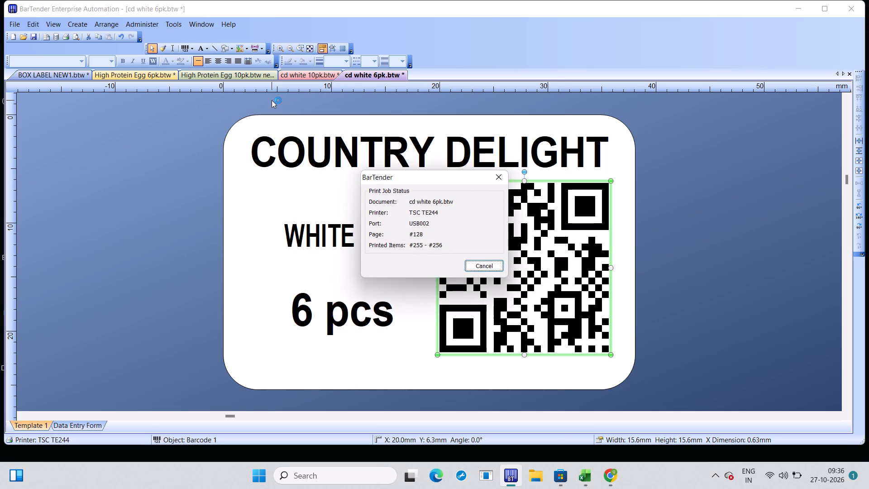
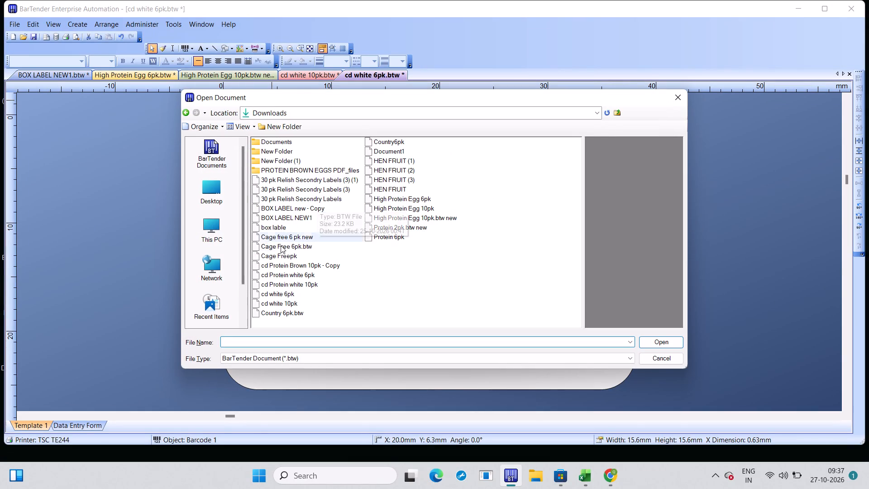
Open the label document "cd Protein white 6pk".
{"action": "double_click", "coordinate": [304, 272]}
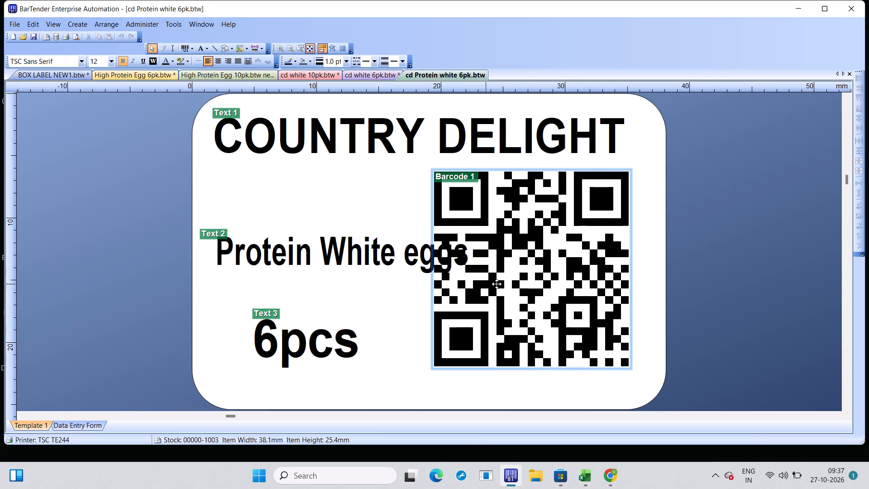
Set the embedded data of the QR code on the 6pcs Protein White eggs label to 0000820#281026#01#500938#000001.
{"action": "double_click", "coordinate": [557, 286]}
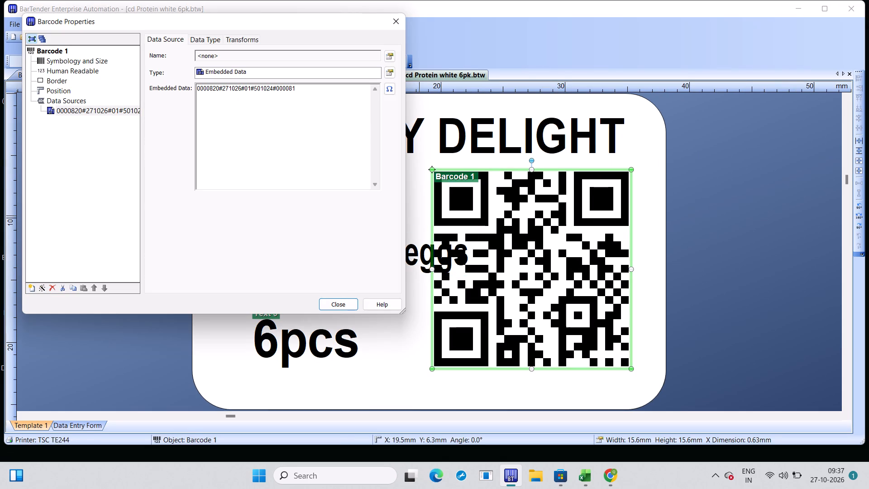
{"action": "left_click", "coordinate": [293, 103]}
{"action": "key", "text": "BackSpace"}
{"action": "key", "text": "0"}
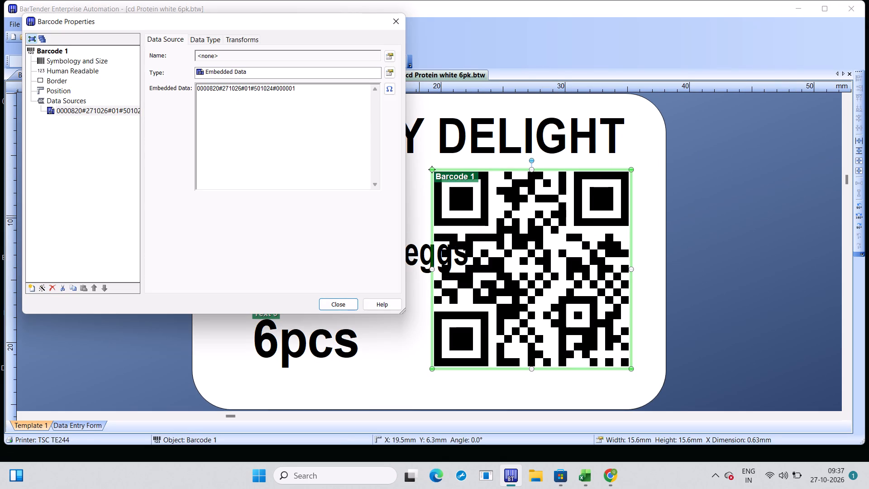
{"action": "left_click", "coordinate": [230, 102]}
{"action": "key", "text": "BackSpace"}
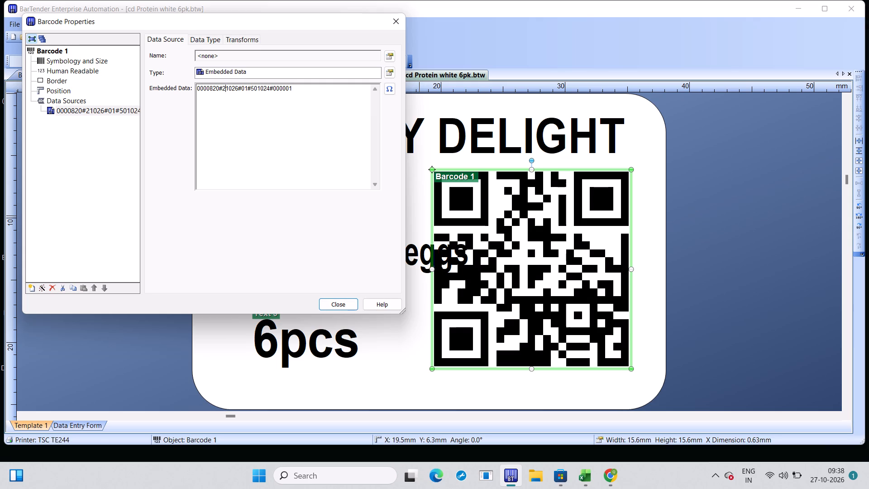
{"action": "key", "text": "9"}
{"action": "key", "text": "BackSpace"}
{"action": "key", "text": "8"}
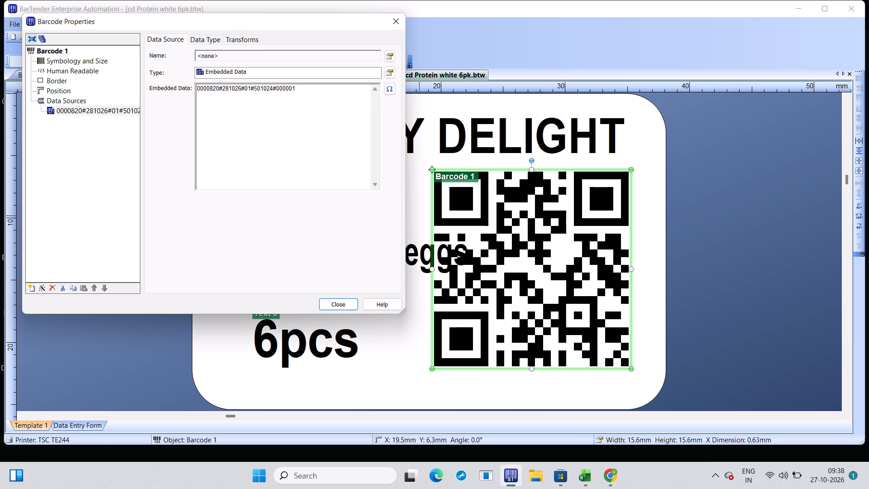
{"action": "left_click", "coordinate": [272, 96]}
{"action": "key", "text": "BackSpace"}
{"action": "key", "text": "BackSpace"}
{"action": "key", "text": "BackSpace"}
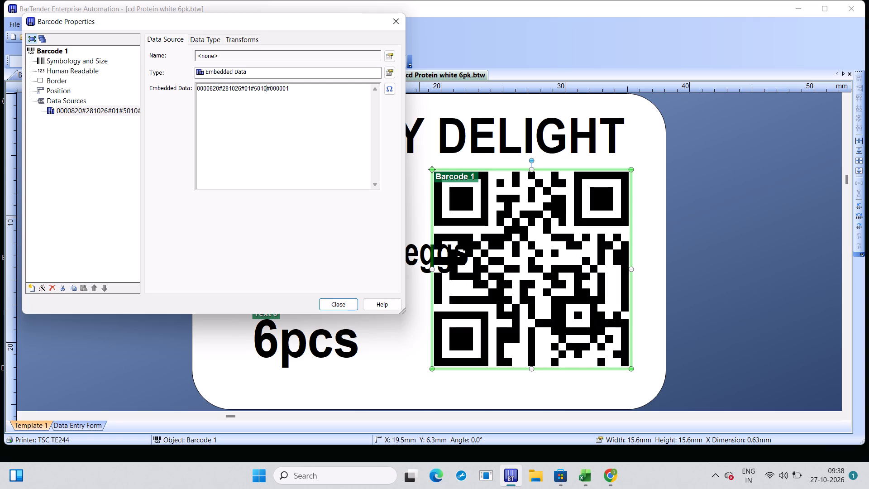
{"action": "key", "text": "BackSpace"}
{"action": "type", "text": "09"}
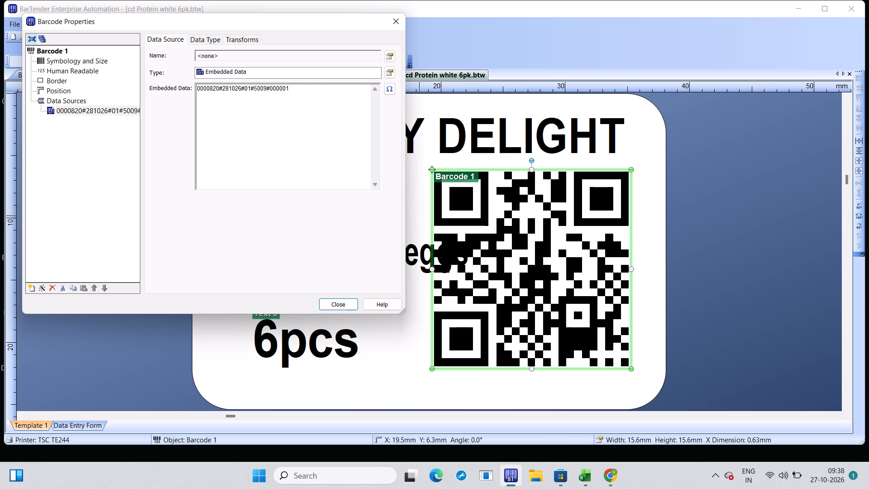
{"action": "type", "text": "38"}
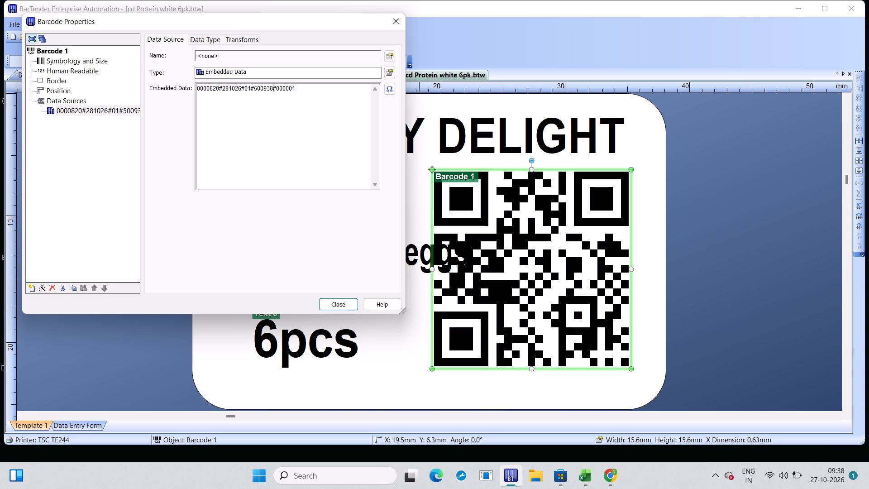
{"action": "key", "text": "Return"}
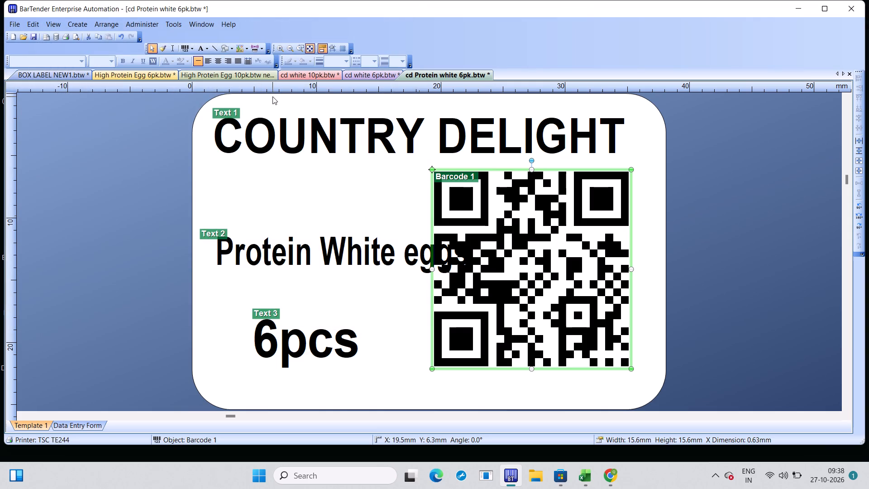
Print the Protein White eggs 6pcs label on the TSC TE244 with 376 serial numbers, starting at label position 2.
{"action": "key", "text": "ctrl+p"}
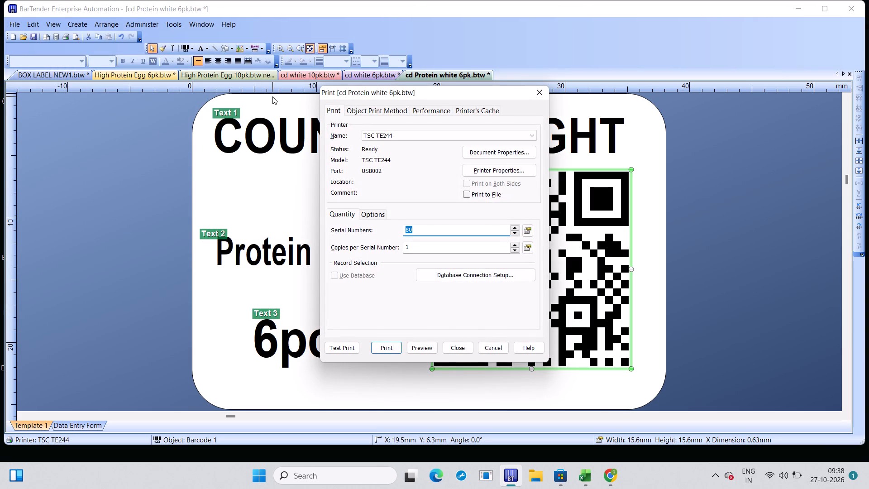
{"action": "key", "text": "3"}
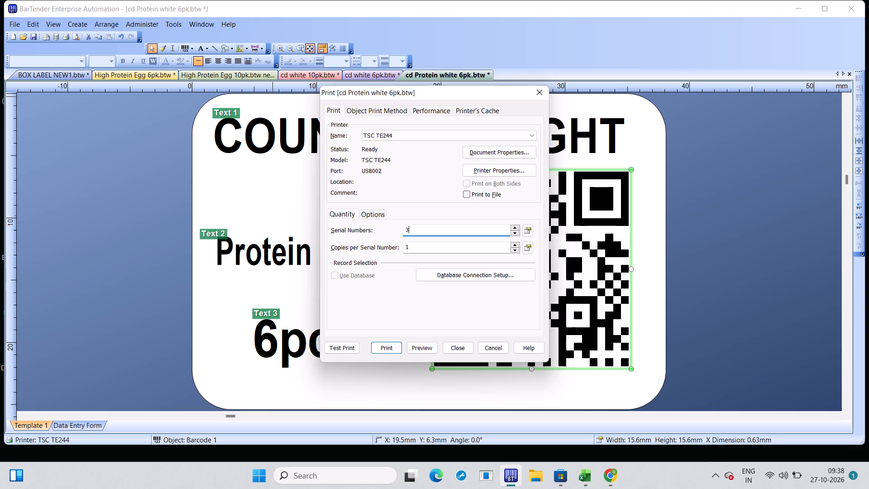
{"action": "type", "text": "76"}
{"action": "key", "text": "Return"}
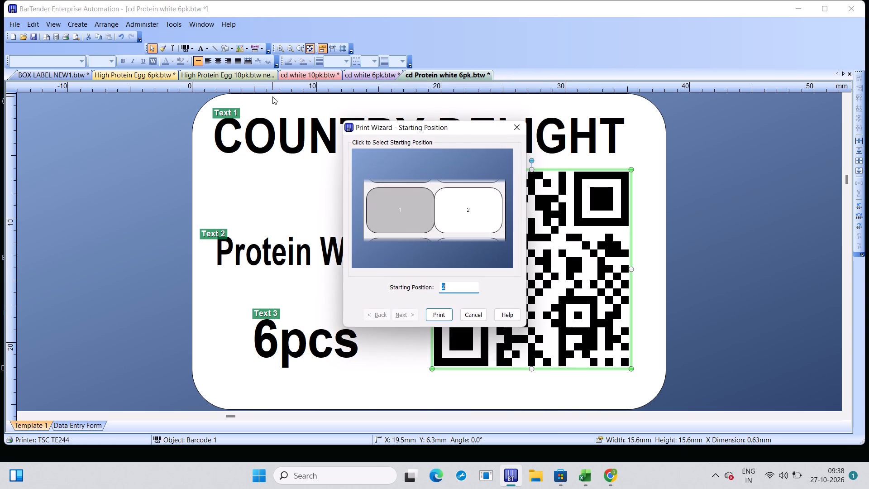
{"action": "key", "text": "Return"}
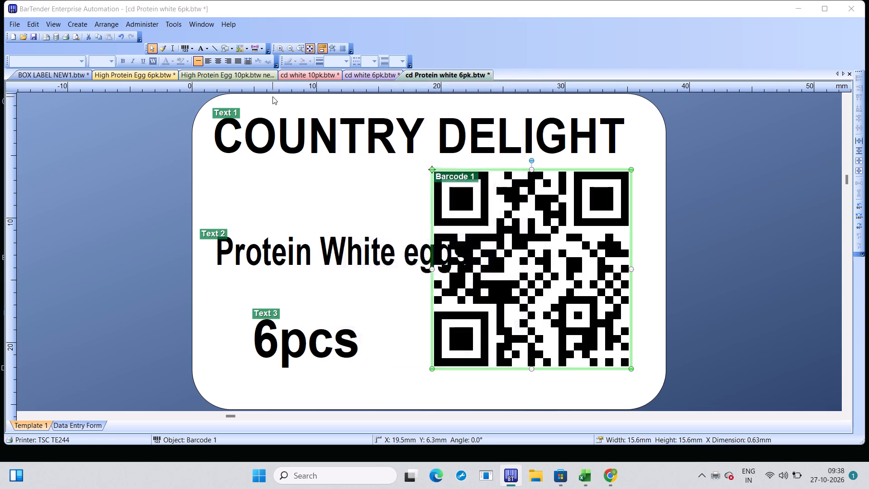
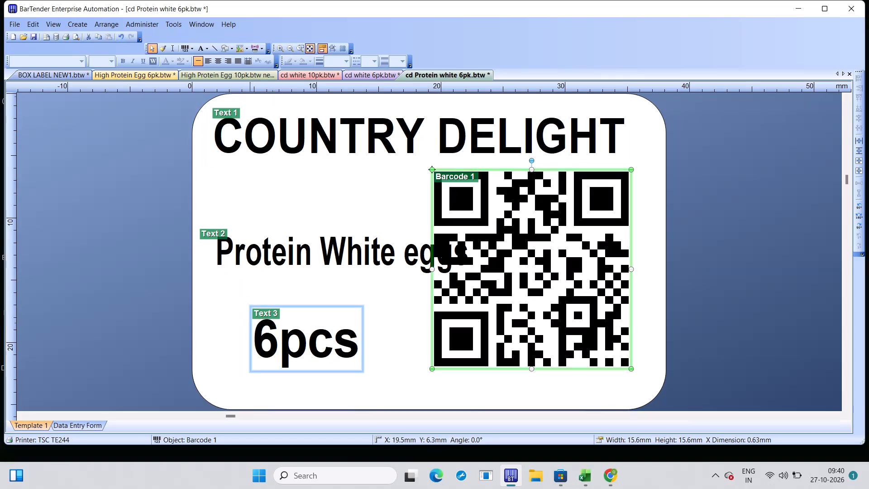
Change the pack size text on the Protein White eggs label to 10pcs.
{"action": "double_click", "coordinate": [279, 349]}
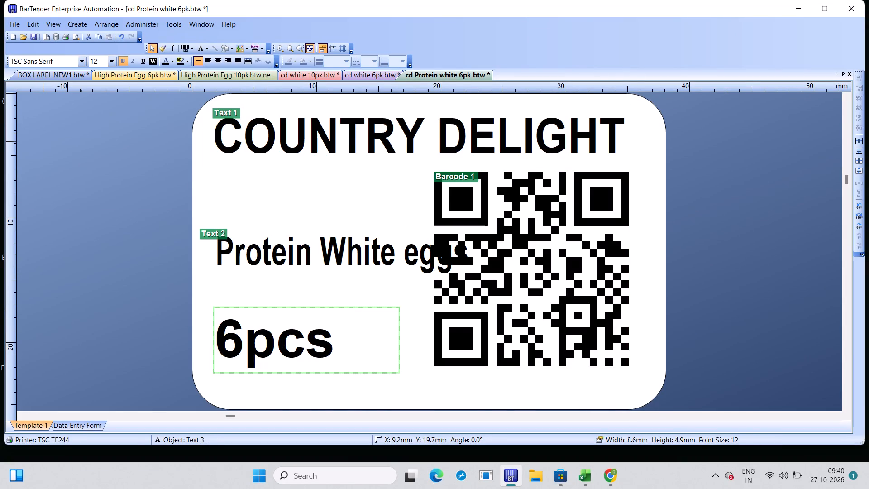
{"action": "left_click", "coordinate": [241, 357]}
{"action": "key", "text": "BackSpace"}
{"action": "type", "text": "10"}
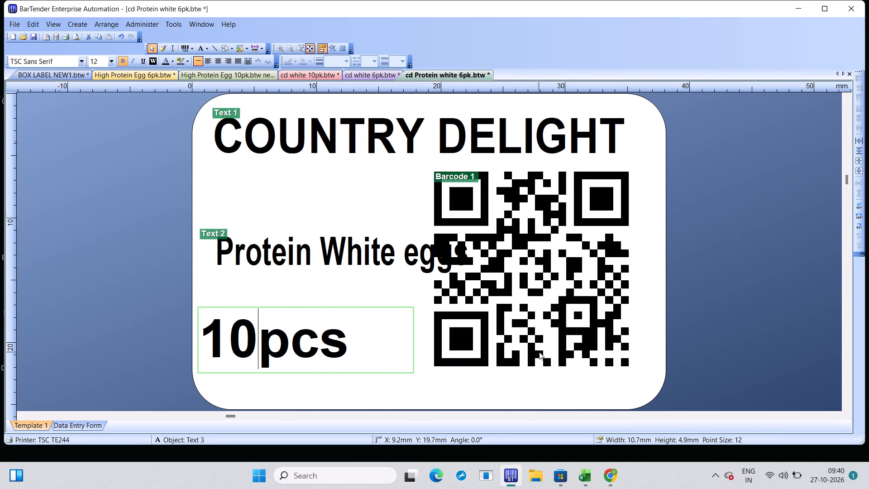
Set the embedded data of the QR code on the 10pcs Protein White eggs label to 0000800#281026#01#500940#000001.
{"action": "double_click", "coordinate": [549, 314]}
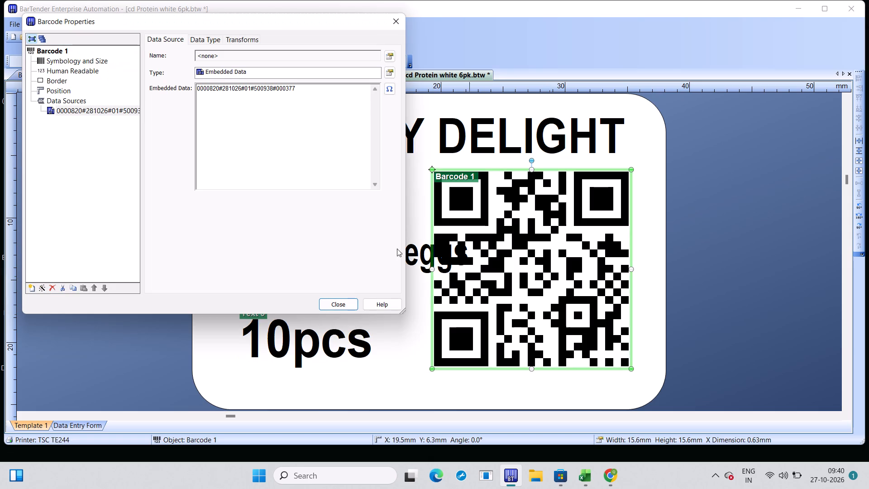
{"action": "left_click", "coordinate": [217, 96]}
{"action": "key", "text": "BackSpace"}
{"action": "key", "text": "0"}
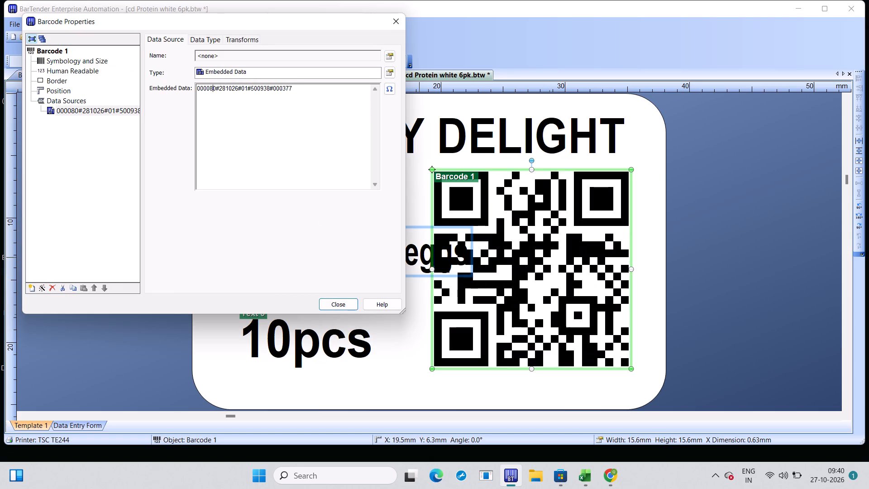
{"action": "left_click", "coordinate": [305, 102]}
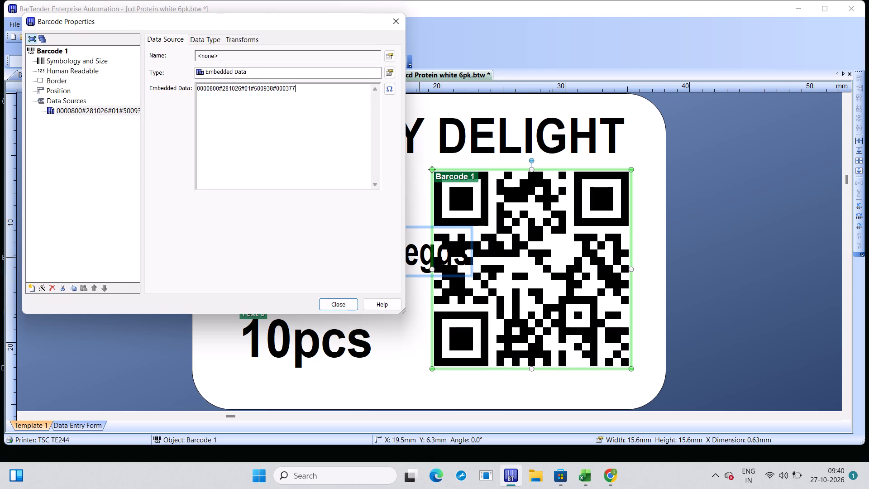
{"action": "key", "text": "BackSpace"}
{"action": "key", "text": "BackSpace"}
{"action": "key", "text": "BackSpace"}
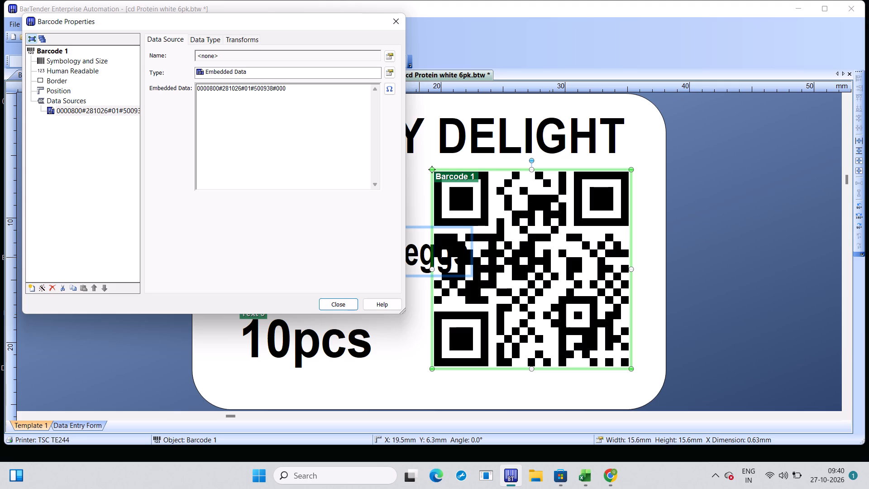
{"action": "type", "text": "001"}
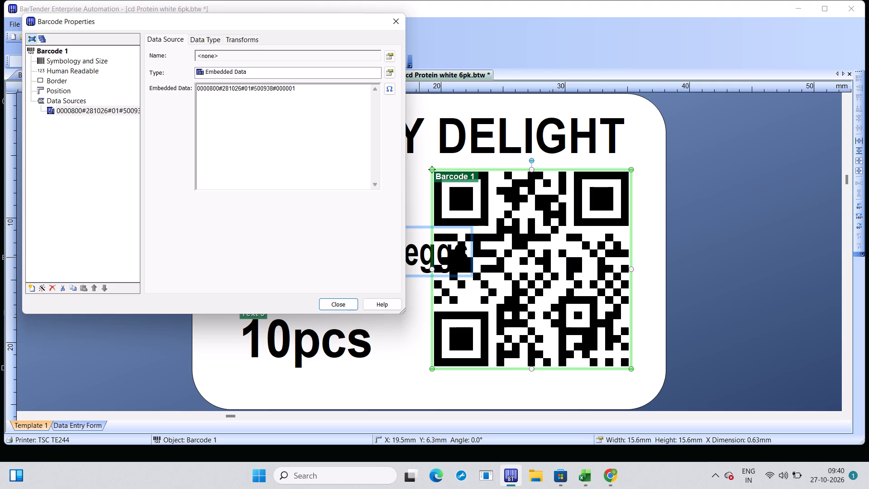
{"action": "left_click", "coordinate": [286, 98]}
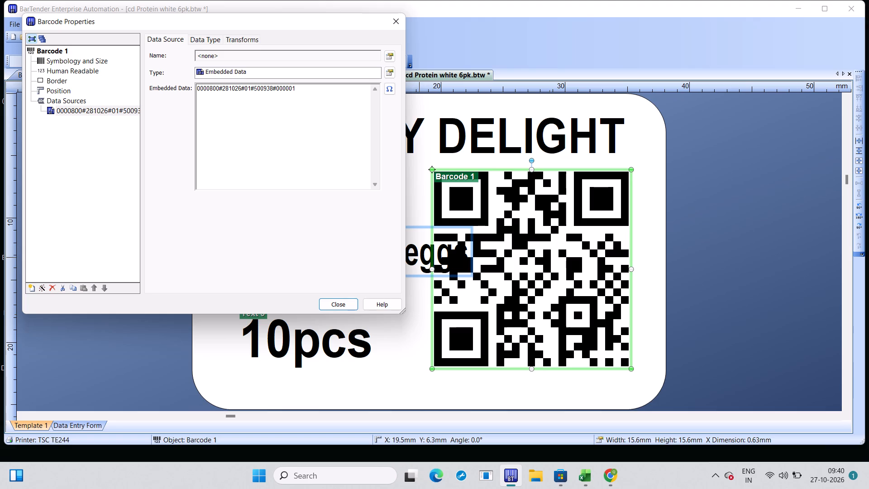
{"action": "left_click", "coordinate": [273, 95]}
{"action": "key", "text": "BackSpace"}
{"action": "key", "text": "BackSpace"}
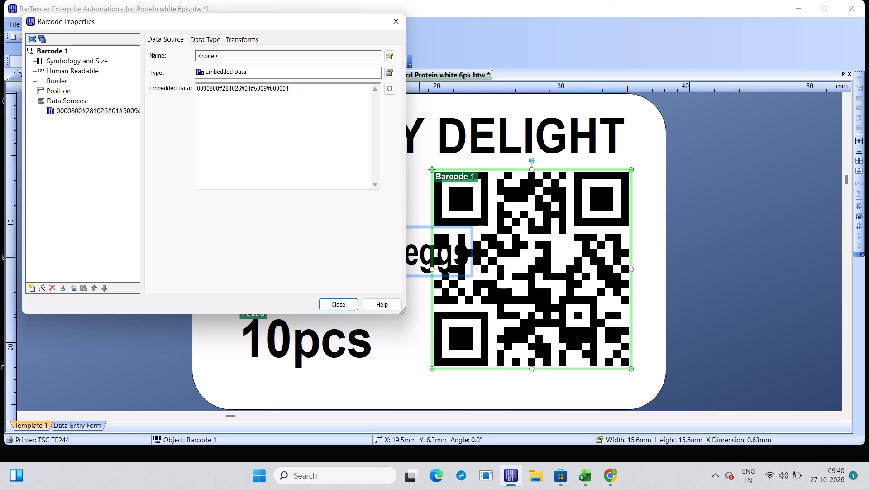
{"action": "key", "text": "4"}
{"action": "key", "text": "0"}
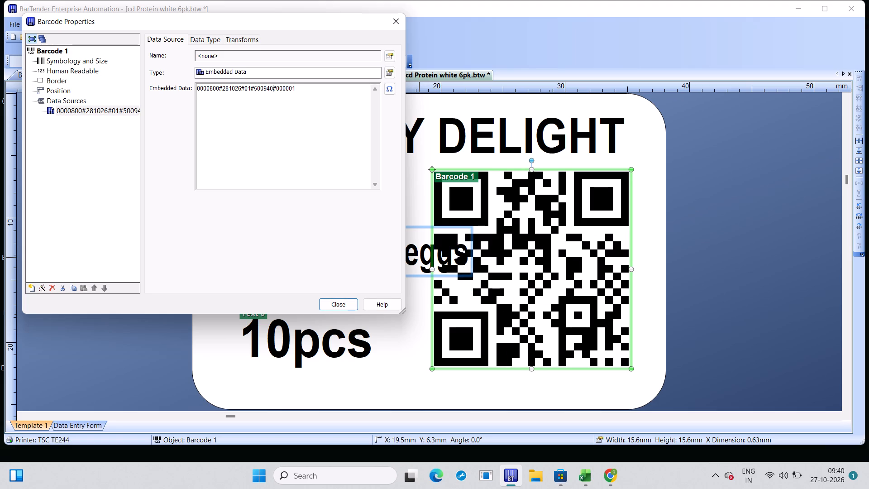
{"action": "key", "text": "Return"}
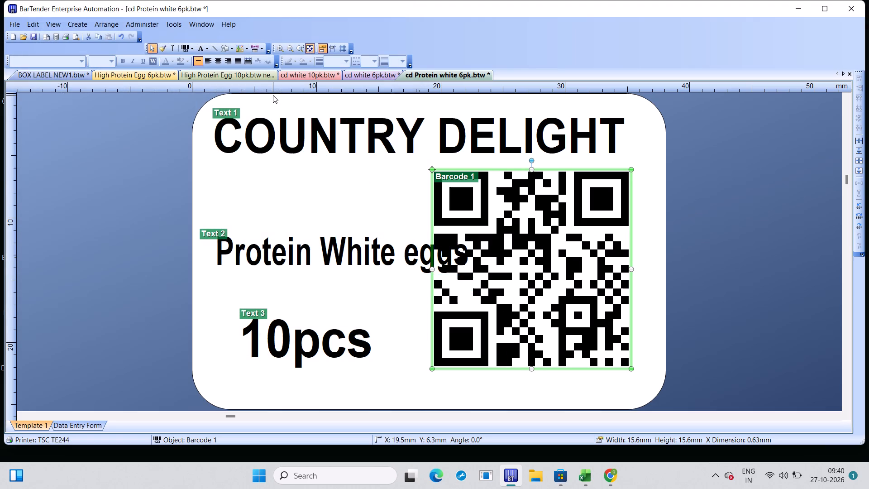
Print the Protein White eggs 10pcs label on the TSC TE244 with 526 serial numbers, starting at label position 2.
{"action": "key", "text": "ctrl+p"}
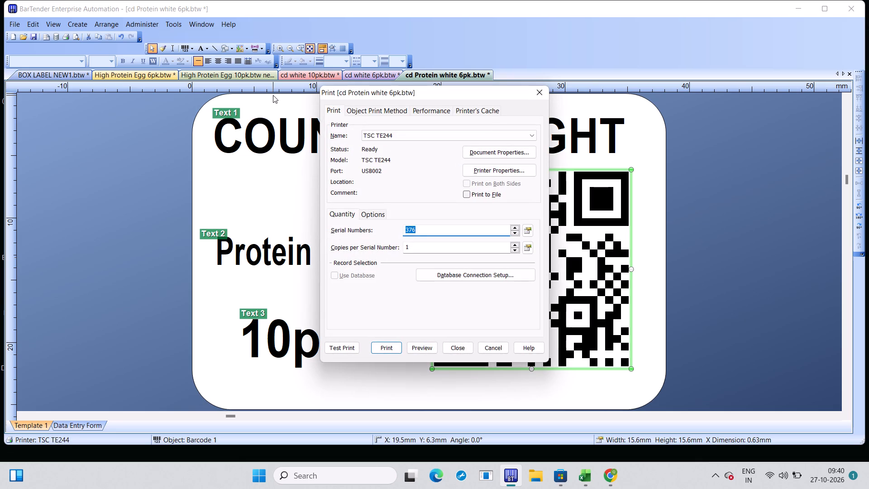
{"action": "type", "text": "52"}
{"action": "key", "text": "6"}
{"action": "key", "text": "Return"}
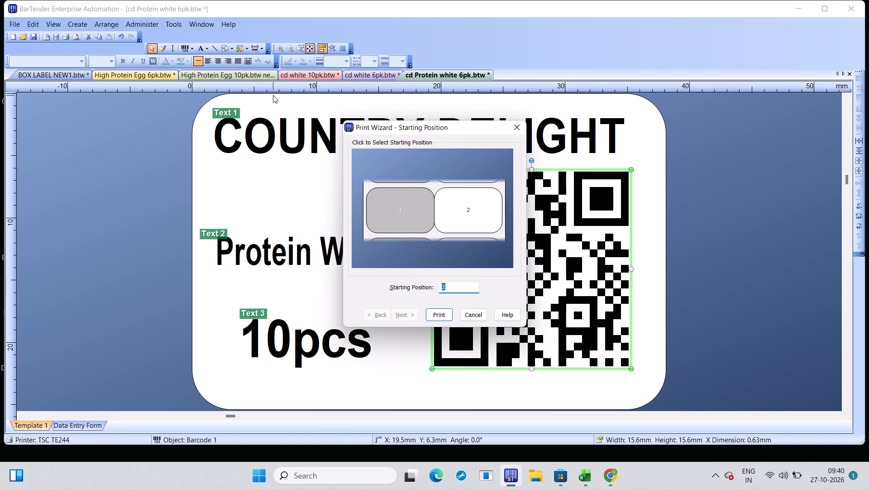
{"action": "key", "text": "Return"}
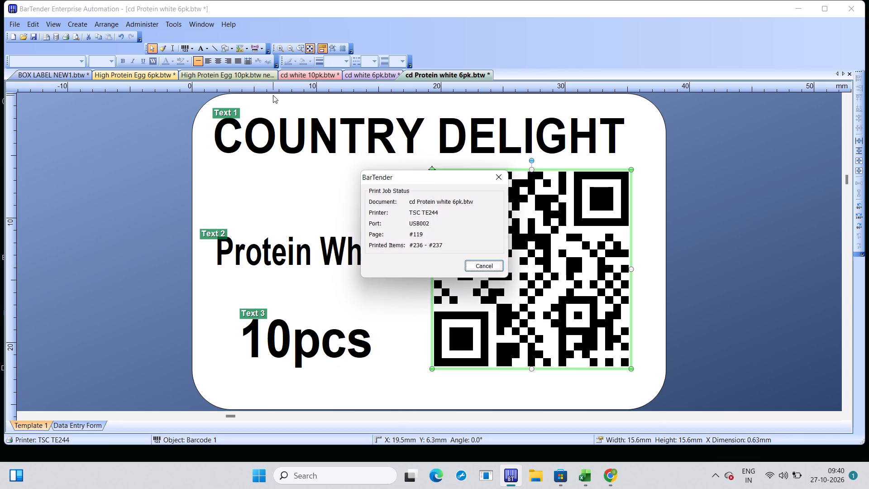
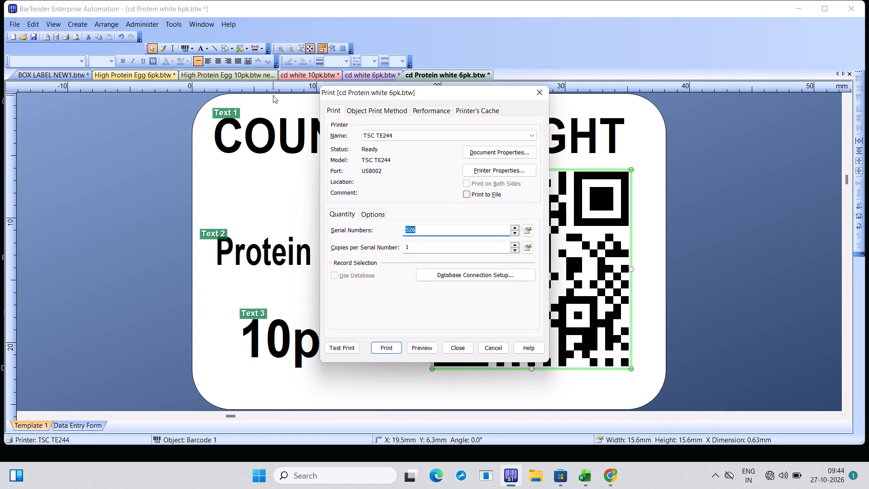
Set the serial numbers quantity to 11 for printing the Protein White eggs 10pcs label on the TSC TE244.
{"action": "type", "text": "11"}
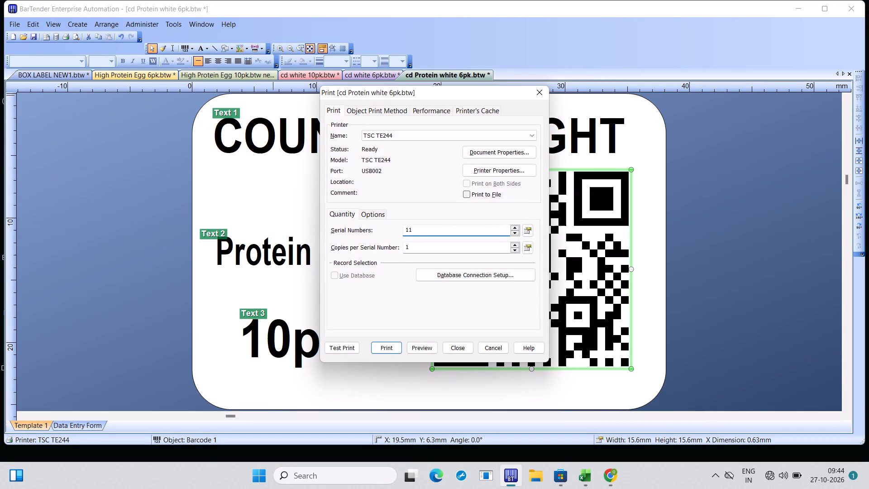
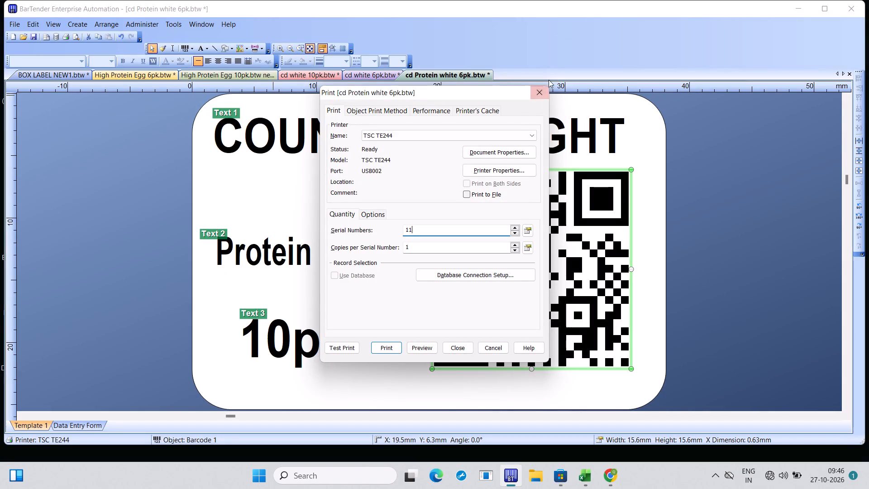
Dismiss the print setup and check the embedded data of the QR code on the Protein White eggs label.
{"action": "left_click", "coordinate": [540, 93]}
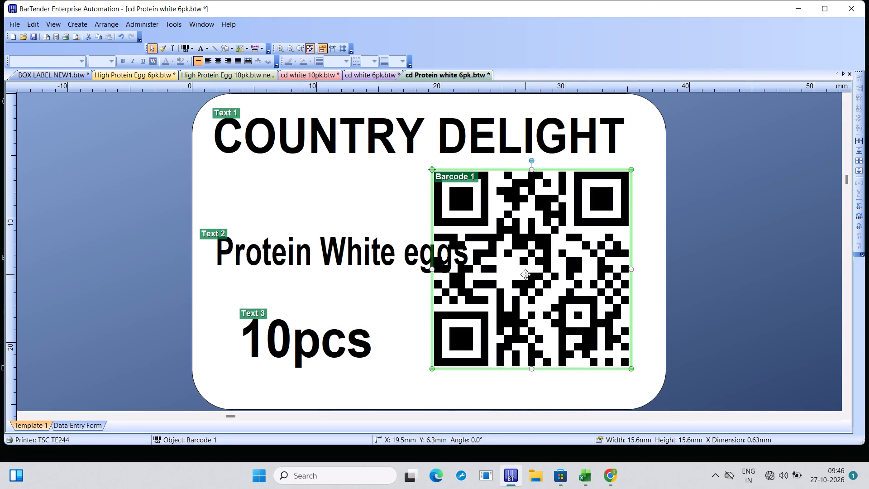
{"action": "double_click", "coordinate": [525, 274]}
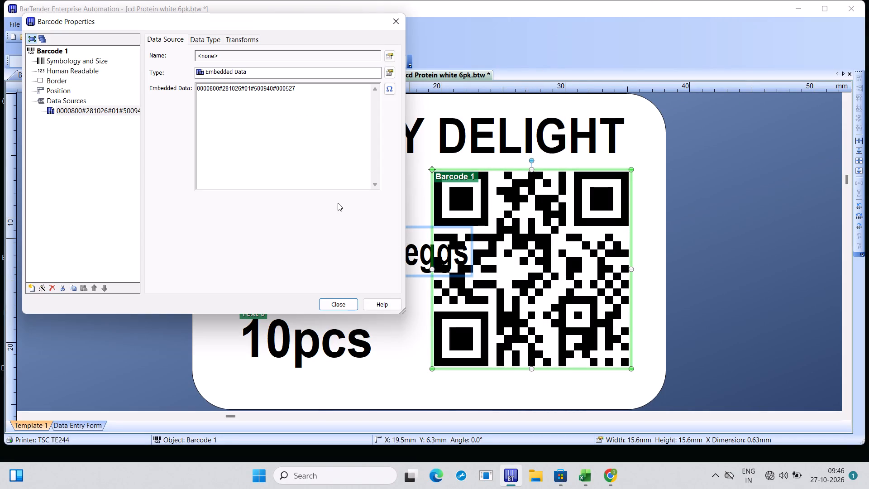
{"action": "left_click", "coordinate": [339, 148]}
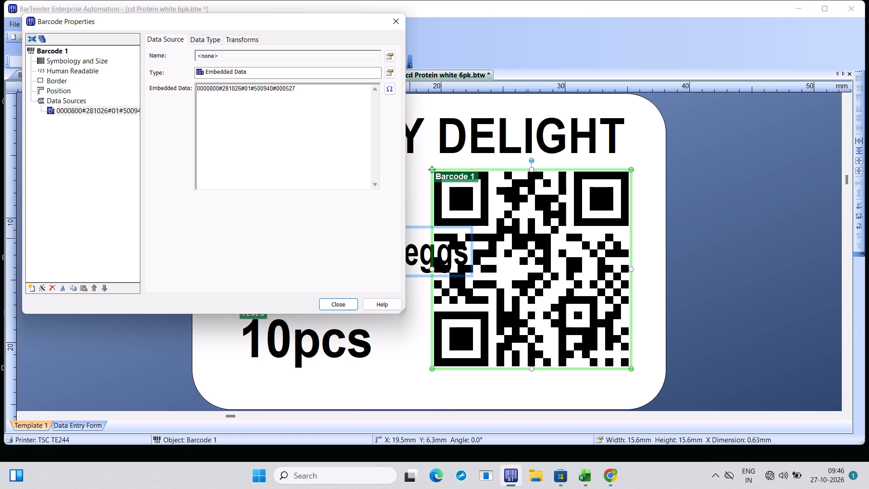
{"action": "key", "text": "Return"}
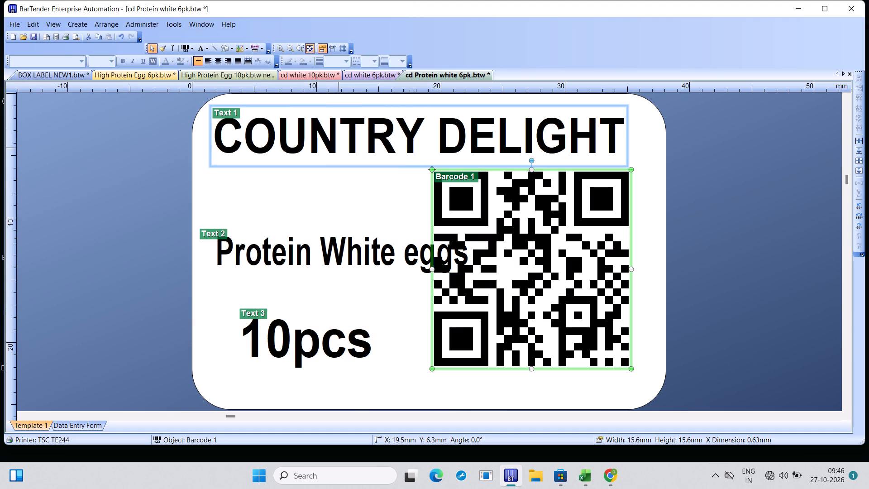
Print the Protein White eggs 10pcs label on the TSC TE244 with 11 serial numbers and one copy each.
{"action": "key", "text": "ctrl+p"}
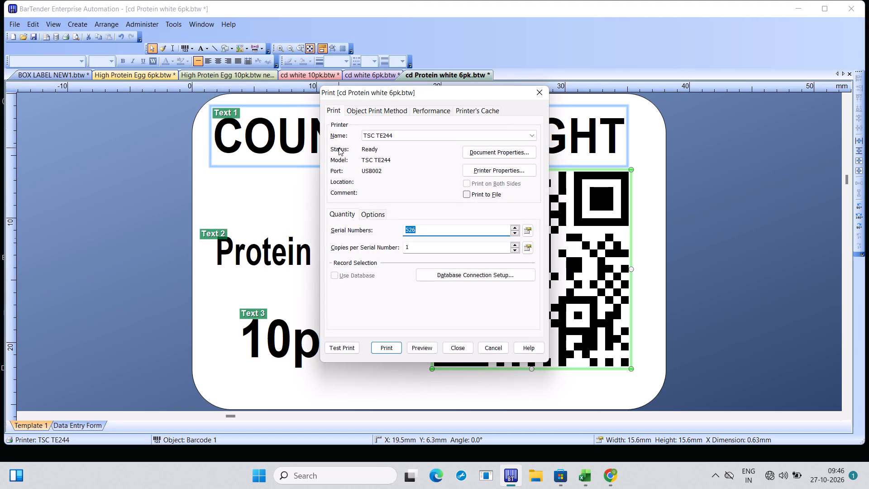
{"action": "type", "text": "11"}
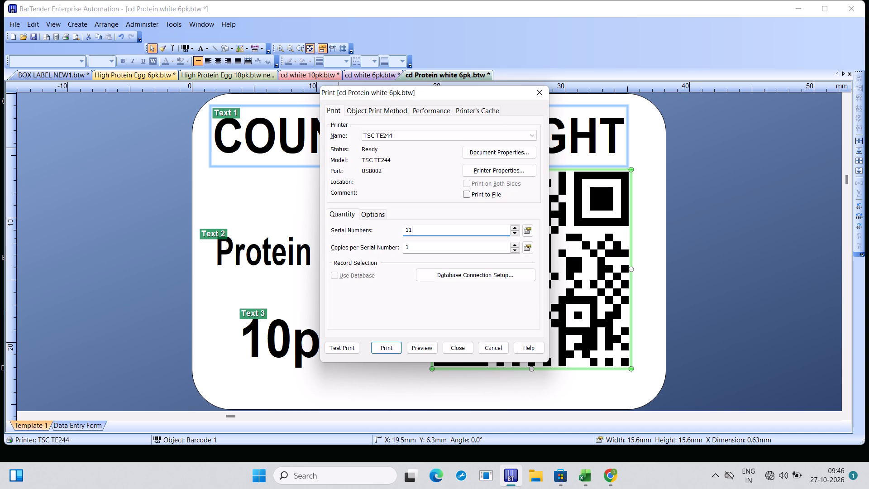
{"action": "key", "text": "Return"}
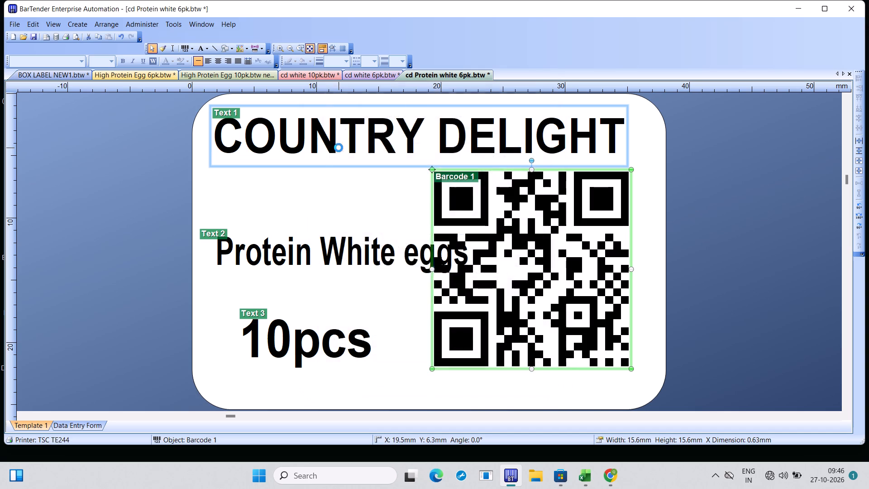
{"action": "key", "text": "Return"}
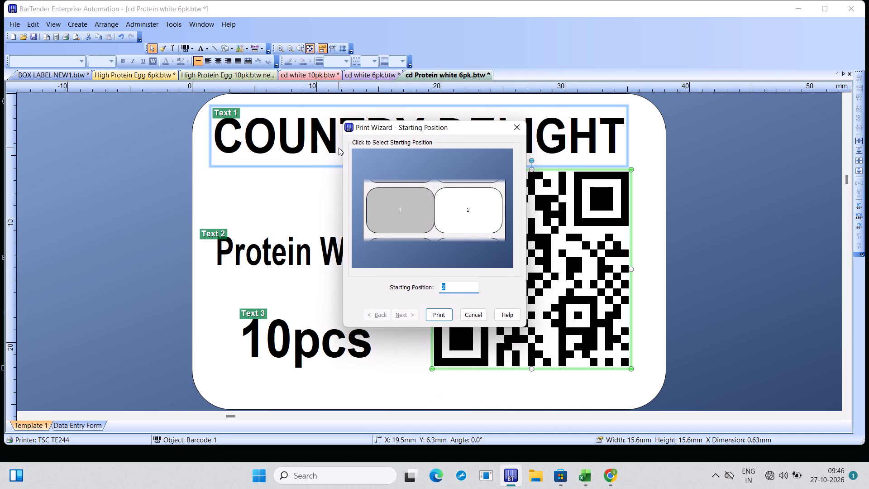
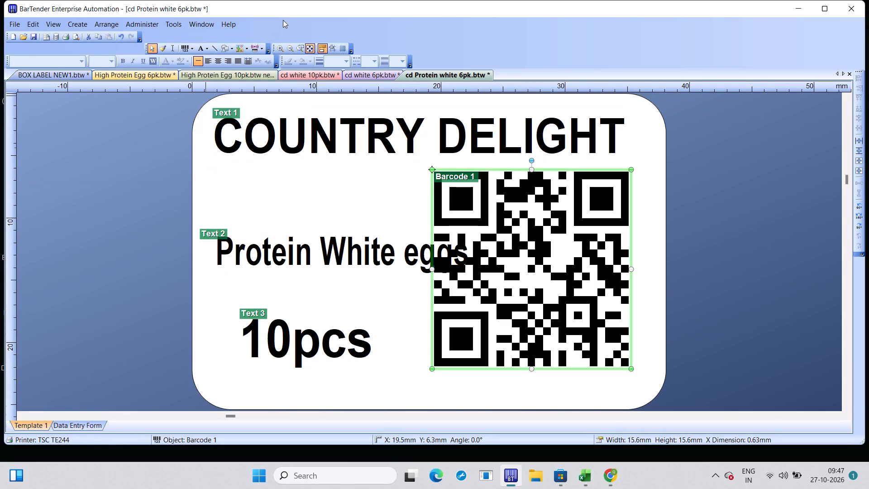
In the BOX LABEL NEW1 document, replace the product name PROTEIN MAX on the 30PK label with ORANGE YOLK.
{"action": "left_click", "coordinate": [165, 72]}
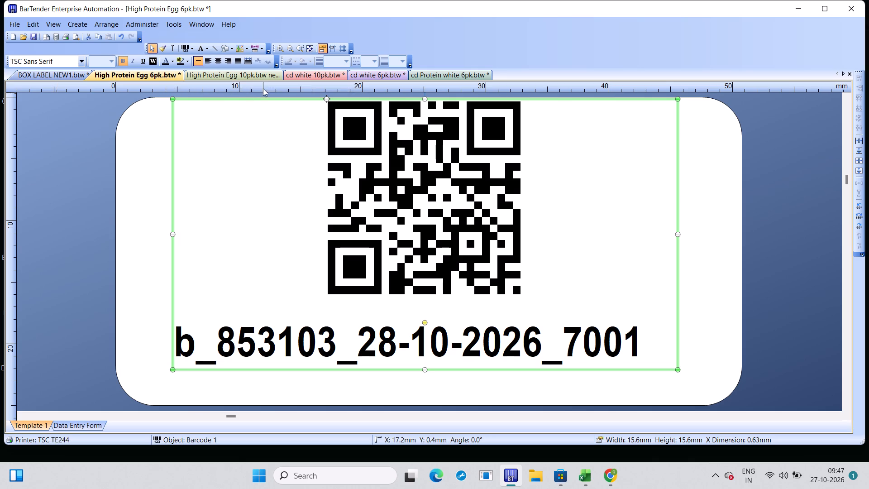
{"action": "left_click", "coordinate": [239, 73]}
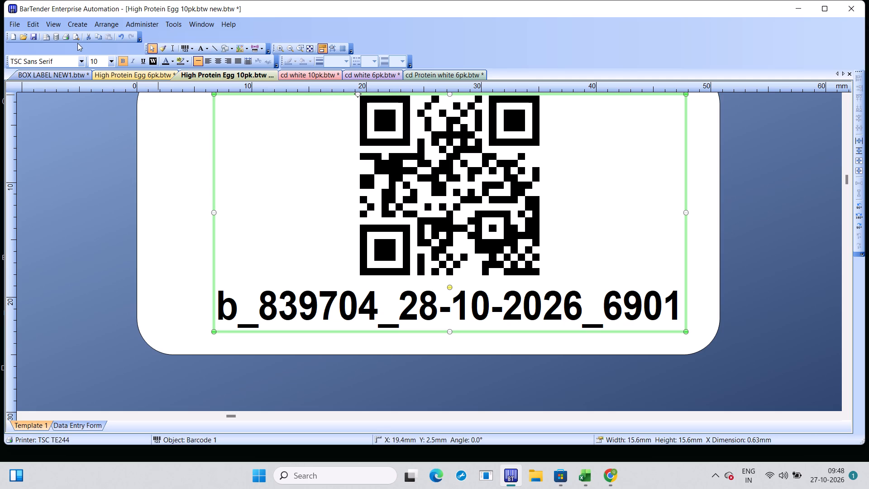
{"action": "left_click", "coordinate": [49, 76]}
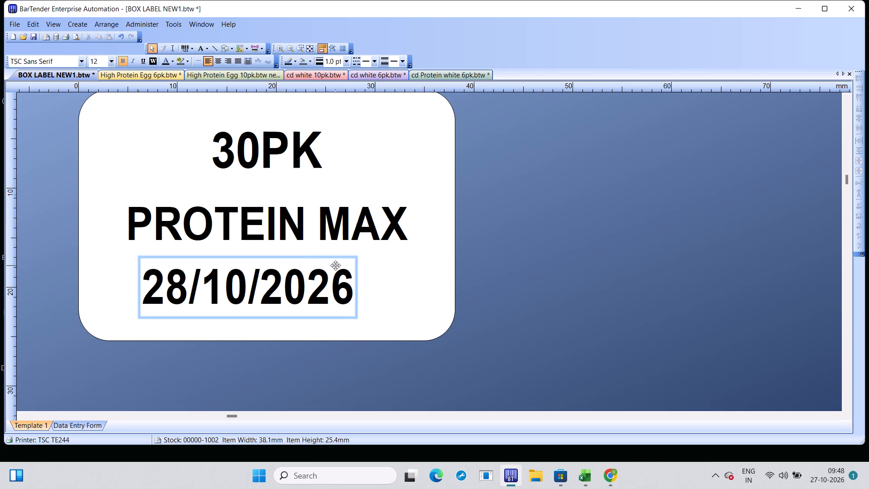
{"action": "left_click", "coordinate": [405, 227]}
{"action": "left_click", "coordinate": [405, 227]}
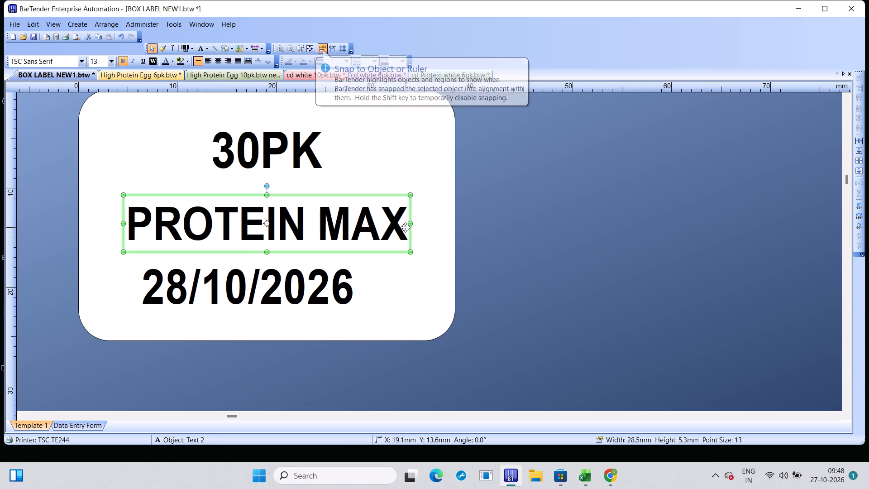
{"action": "left_click", "coordinate": [370, 227]}
{"action": "double_click", "coordinate": [370, 227]}
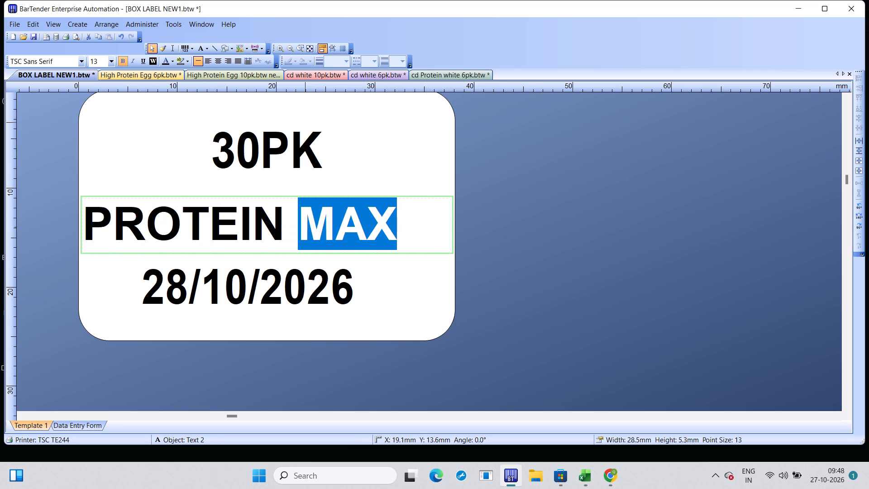
{"action": "left_click", "coordinate": [370, 227]}
{"action": "left_click", "coordinate": [398, 232]}
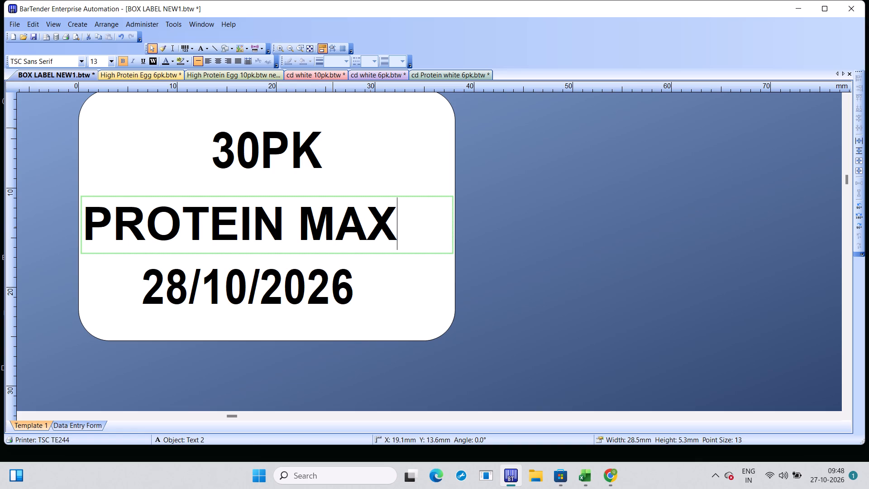
{"action": "key", "text": "BackSpace"}
{"action": "key", "text": "BackSpace"}
{"action": "key", "text": "BackSpace"}
{"action": "key", "text": "BackSpace"}
{"action": "key", "text": "BackSpace"}
{"action": "key", "text": "BackSpace"}
{"action": "key", "text": "BackSpace"}
{"action": "key", "text": "BackSpace"}
{"action": "key", "text": "BackSpace"}
{"action": "key", "text": "BackSpace"}
{"action": "key", "text": "BackSpace"}
{"action": "key", "text": "BackSpace"}
{"action": "key", "text": "BackSpace"}
{"action": "key", "text": "BackSpace"}
{"action": "key", "text": "BackSpace"}
{"action": "key", "text": "BackSpace"}
{"action": "key", "text": "BackSpace"}
{"action": "key", "text": "BackSpace"}
{"action": "key", "text": "BackSpace"}
{"action": "key", "text": "BackSpace"}
{"action": "key", "text": "BackSpace"}
{"action": "key", "text": "BackSpace"}
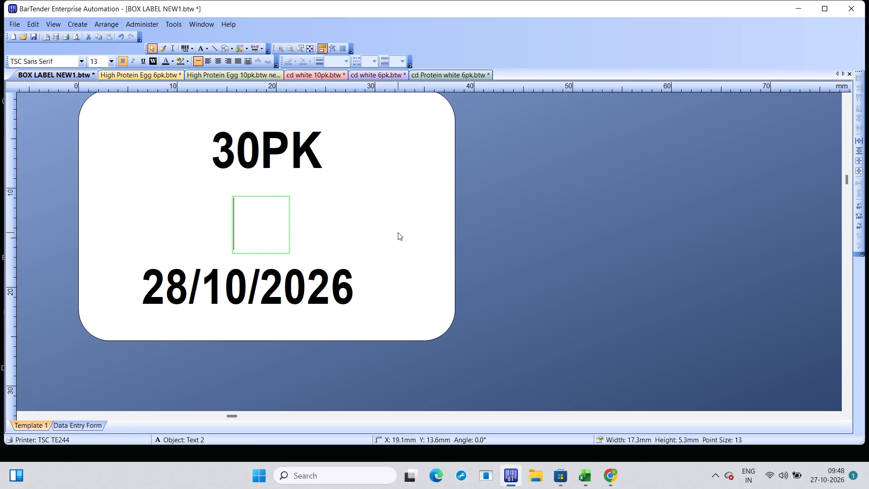
{"action": "key", "text": "o"}
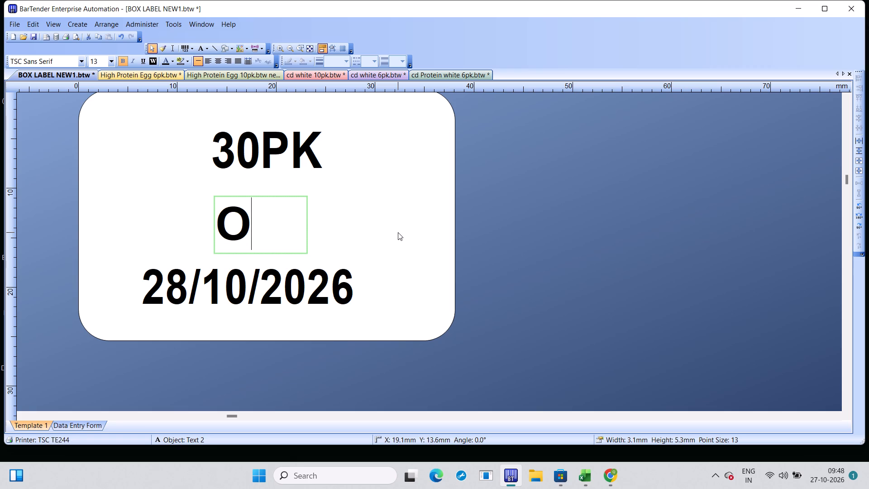
{"action": "key", "text": "r"}
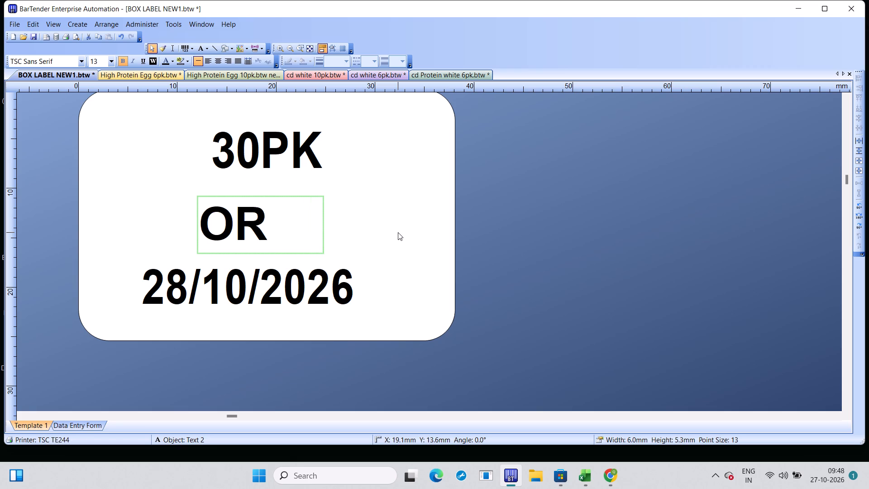
{"action": "key", "text": "a"}
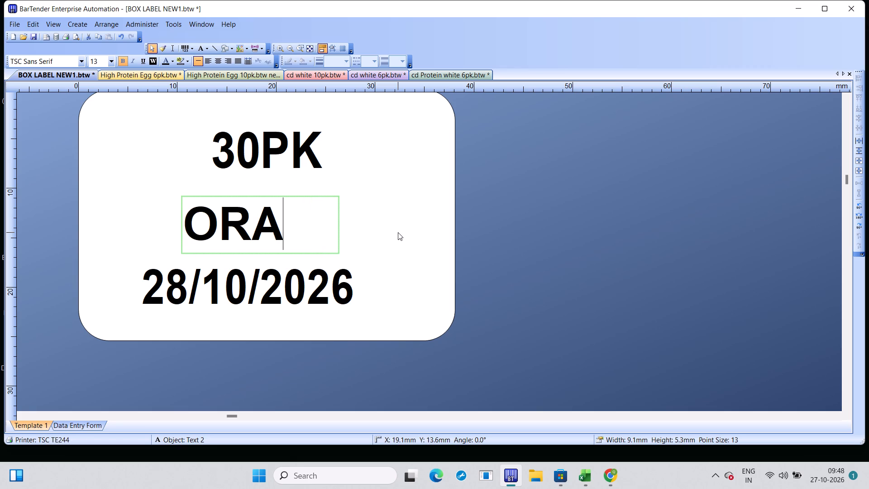
{"action": "key", "text": "n"}
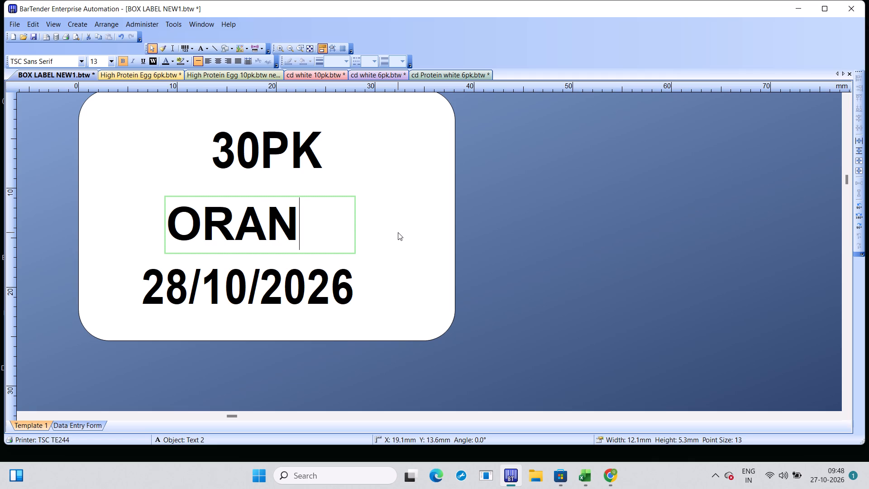
{"action": "key", "text": "g"}
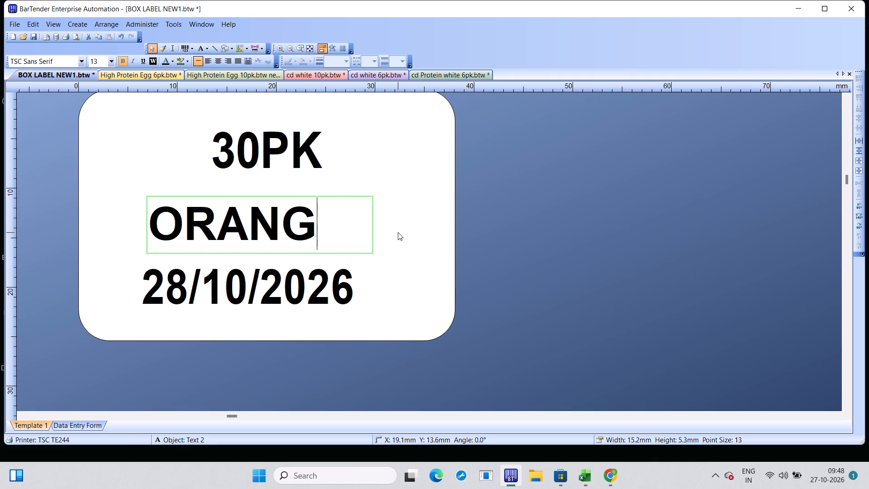
{"action": "key", "text": "e"}
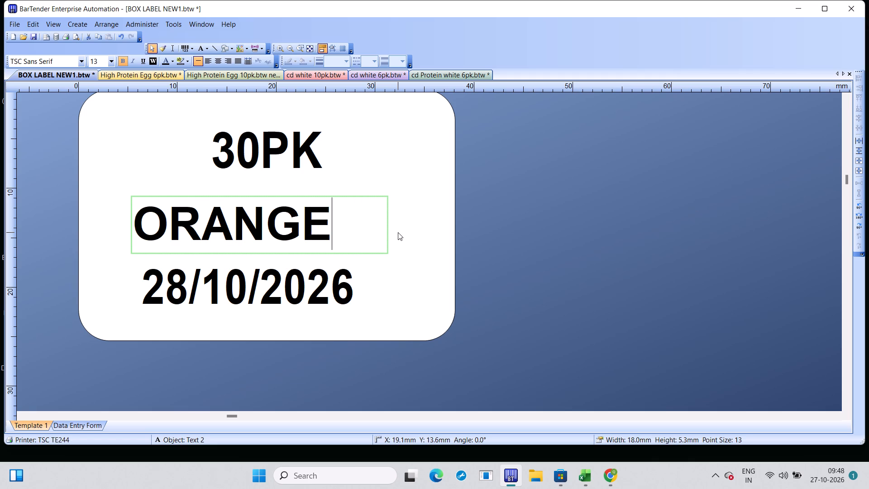
{"action": "key", "text": "space"}
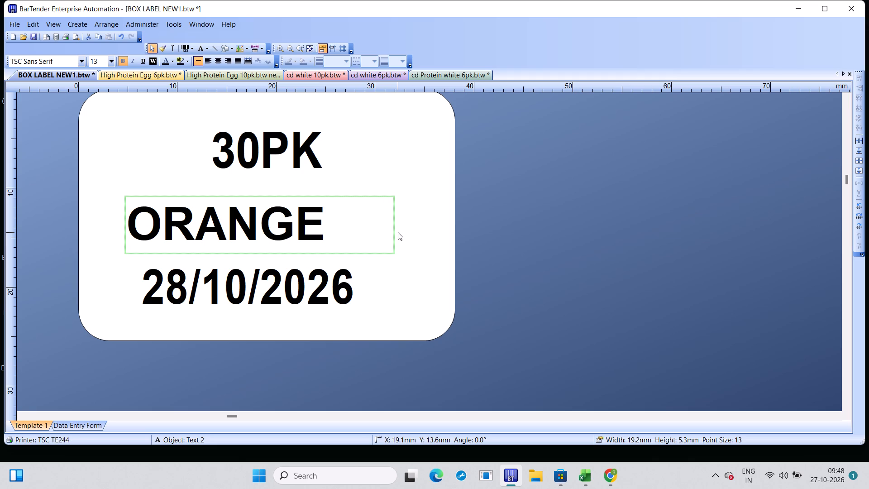
{"action": "key", "text": "y"}
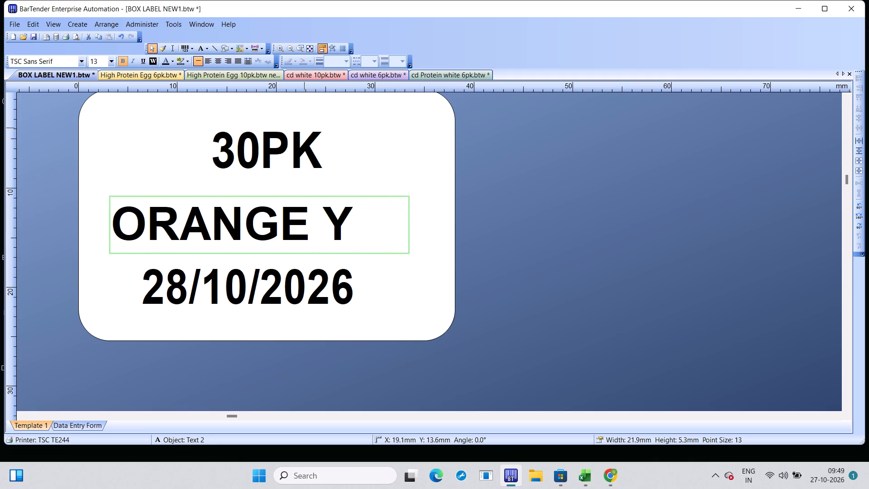
{"action": "type", "text": "OI"}
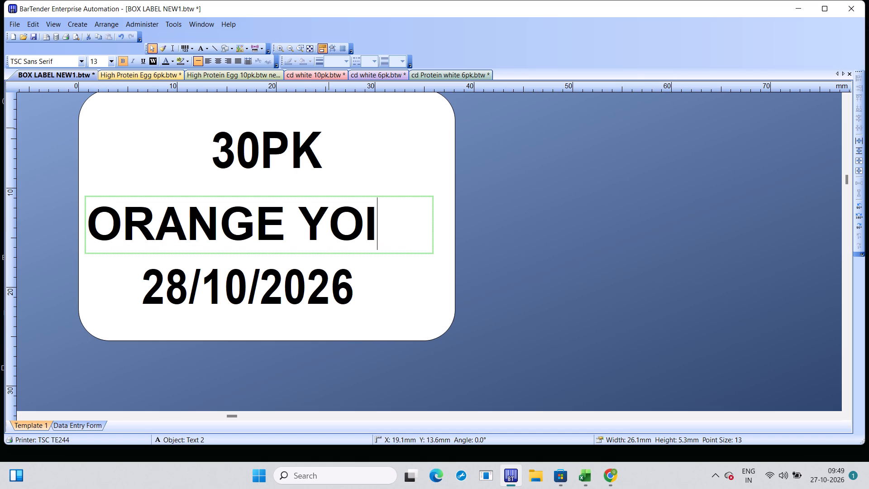
{"action": "key", "text": "BackSpace"}
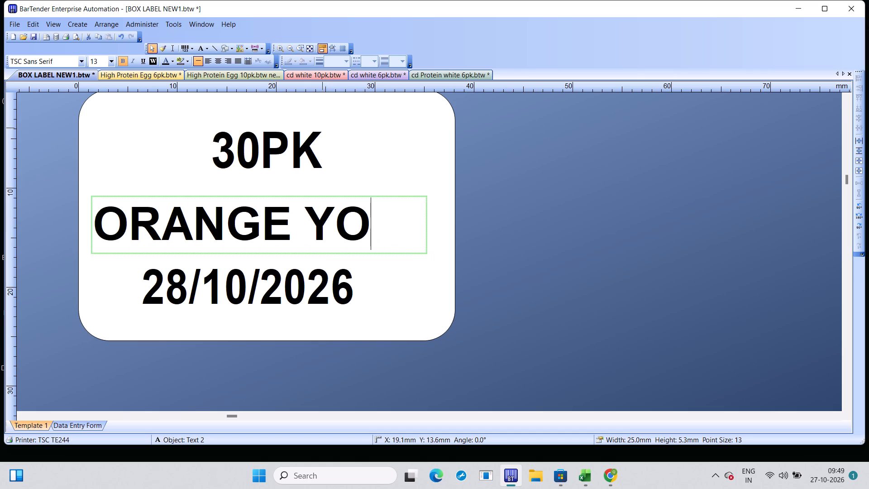
{"action": "key", "text": "l"}
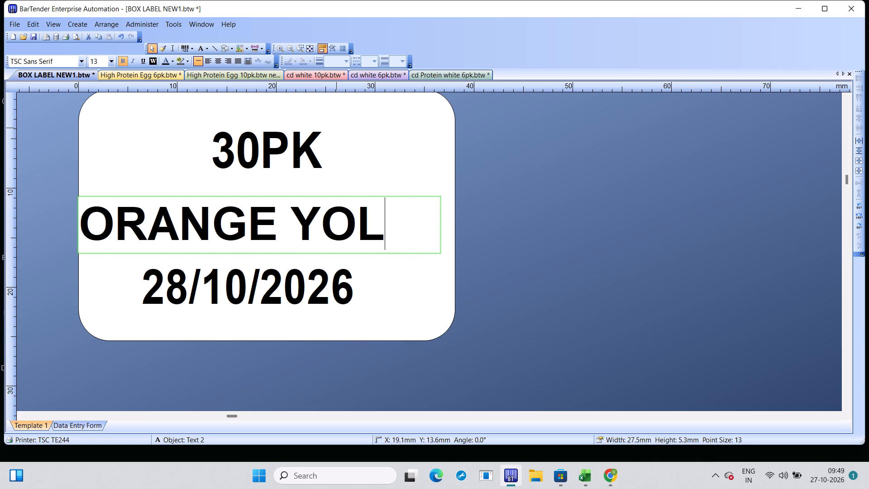
{"action": "key", "text": "k"}
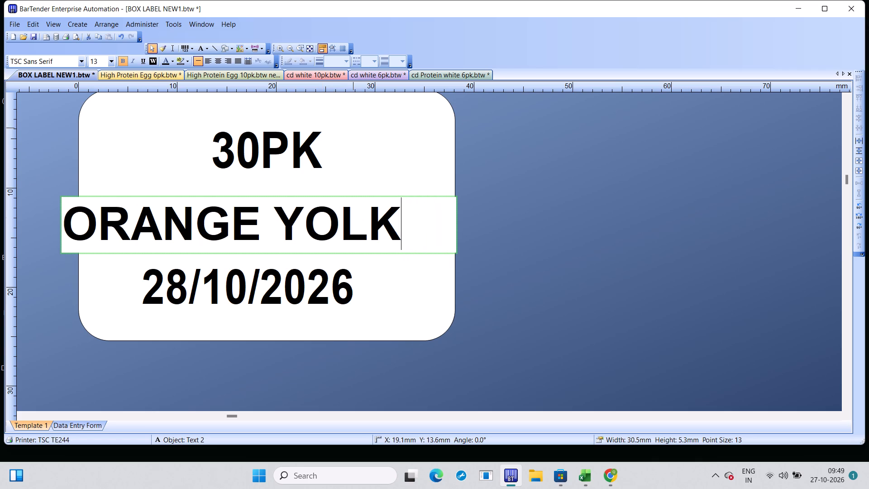
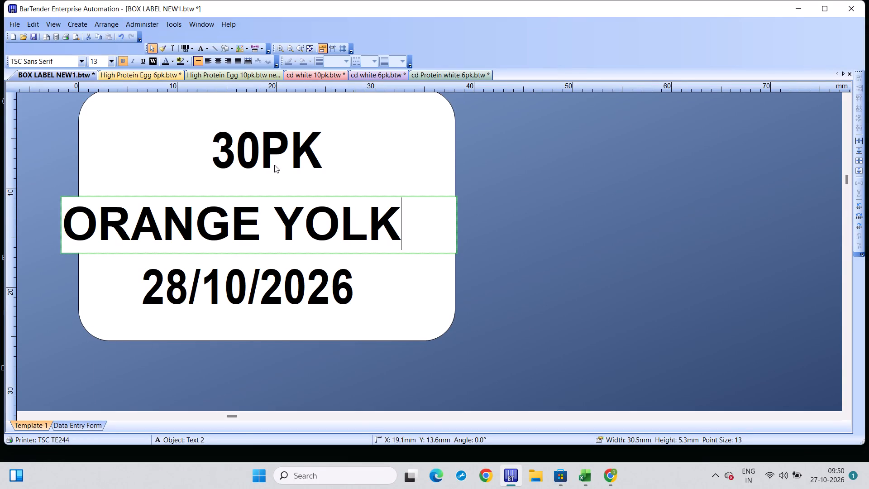
Change the pack size text above ORANGE YOLK on the box label to 10PK/A.1.
{"action": "left_click", "coordinate": [330, 163]}
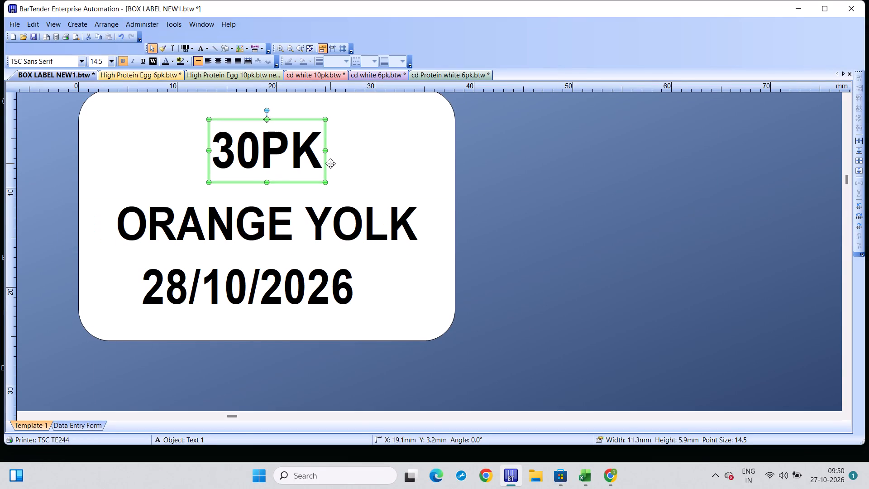
{"action": "left_click", "coordinate": [262, 160]}
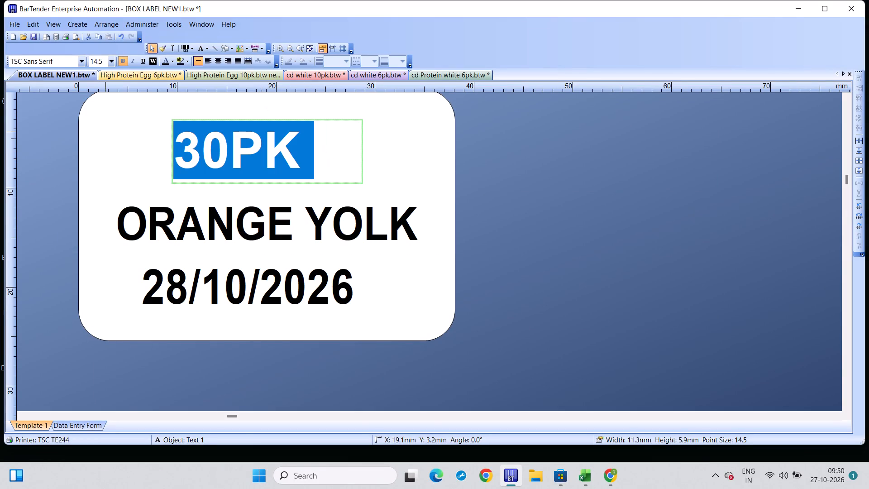
{"action": "left_click", "coordinate": [226, 159]}
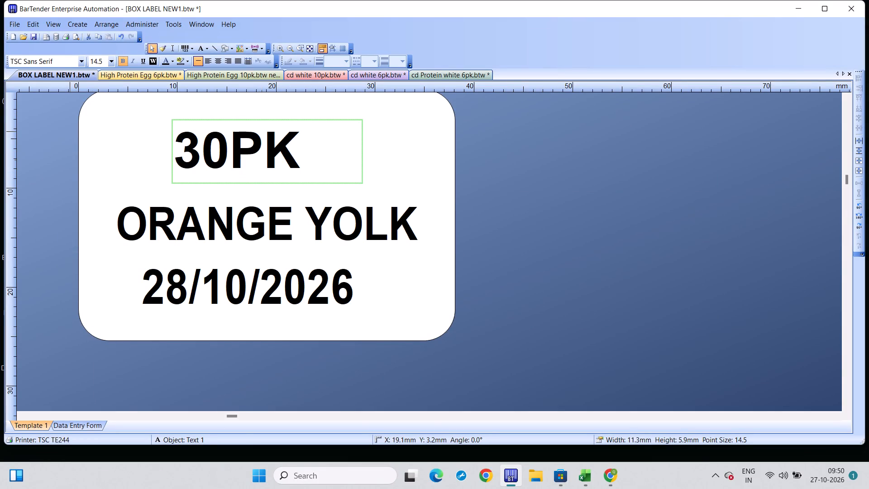
{"action": "key", "text": "BackSpace"}
{"action": "key", "text": "BackSpace"}
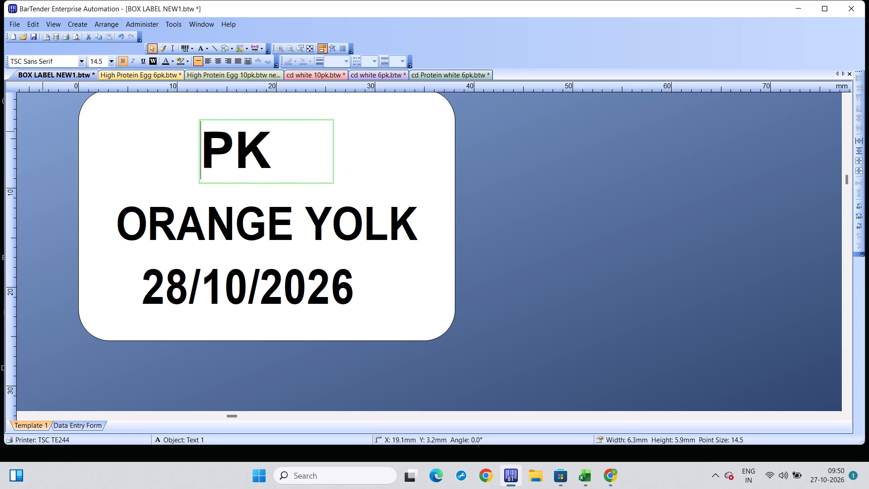
{"action": "key", "text": "1"}
{"action": "key", "text": "0"}
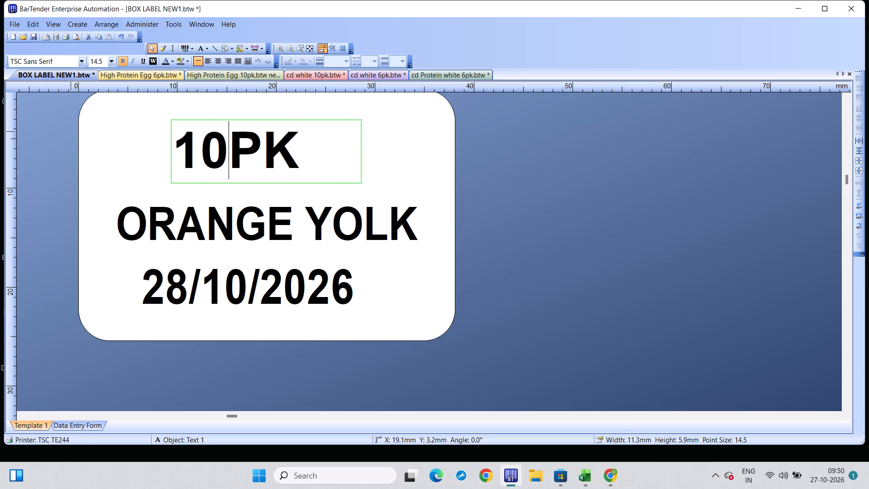
{"action": "left_click", "coordinate": [329, 168]}
{"action": "key", "text": "slash"}
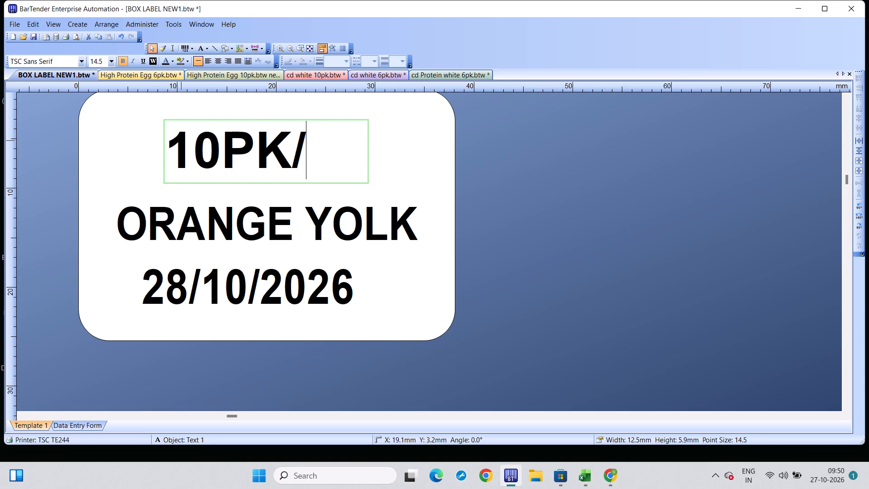
{"action": "key", "text": "a"}
{"action": "key", "text": "1"}
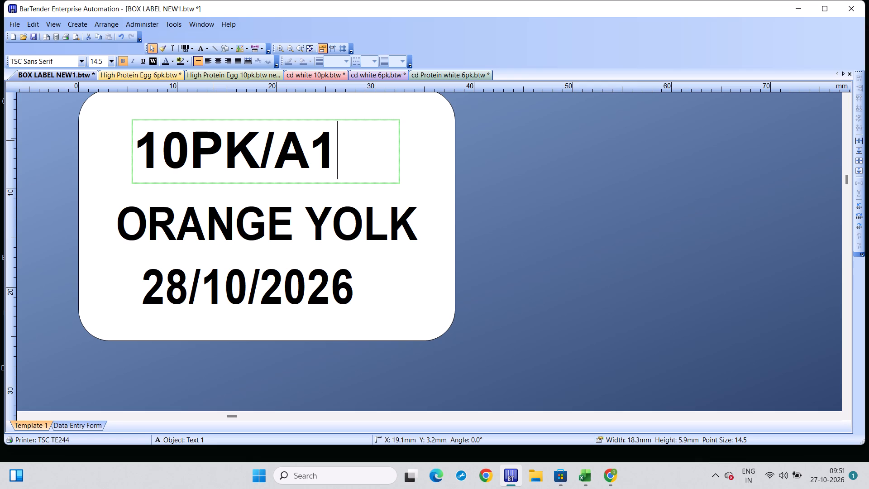
{"action": "key", "text": "BackSpace"}
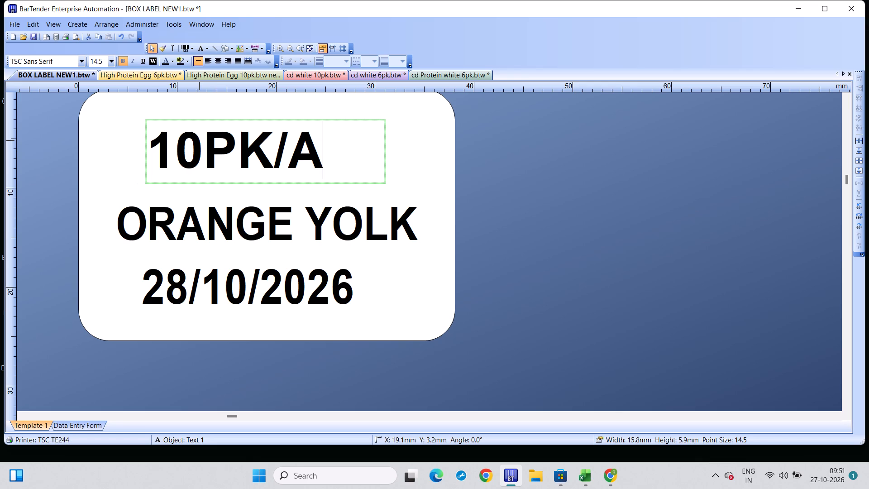
{"action": "key", "text": "period"}
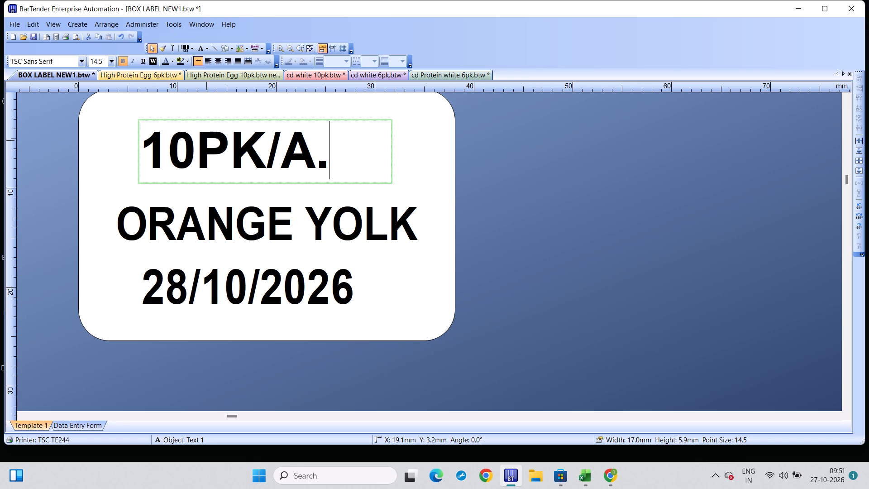
{"action": "key", "text": "1"}
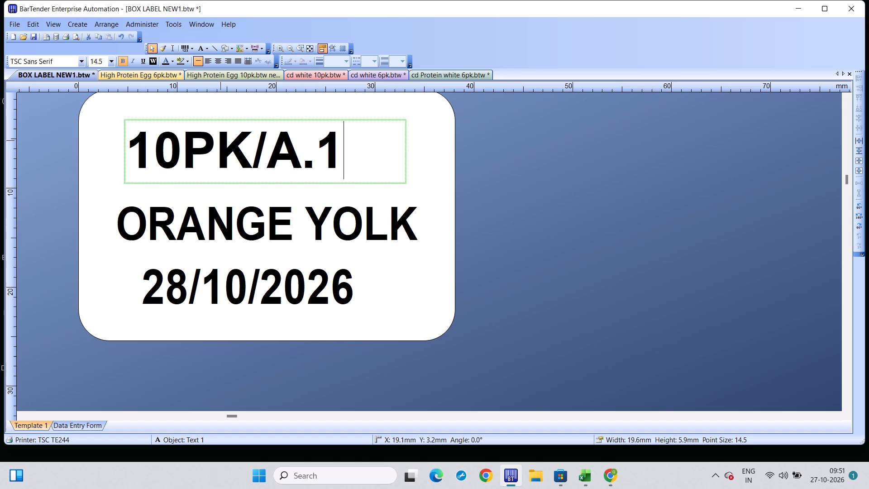
Print 50 copies of the 10PK/A.1 ORANGE YOLK box label on the TSC TE244 printer.
{"action": "key", "text": "ctrl+p"}
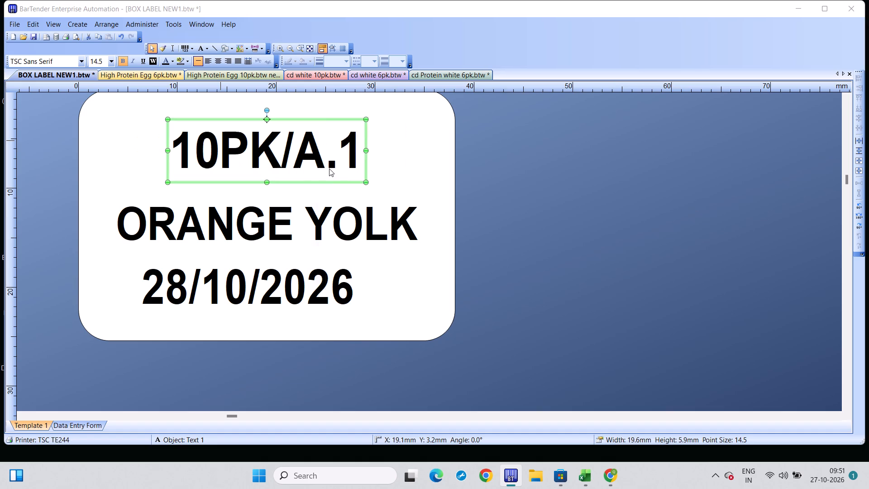
{"action": "key", "text": "5"}
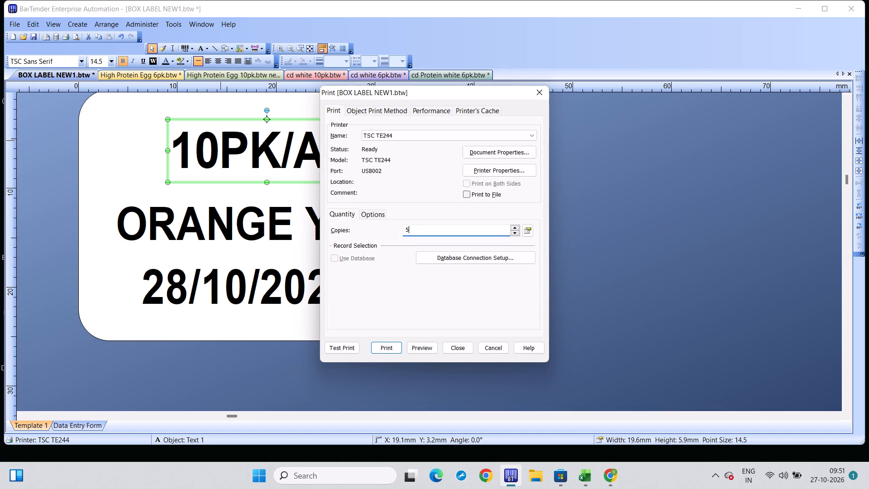
{"action": "key", "text": "0"}
{"action": "key", "text": "Return"}
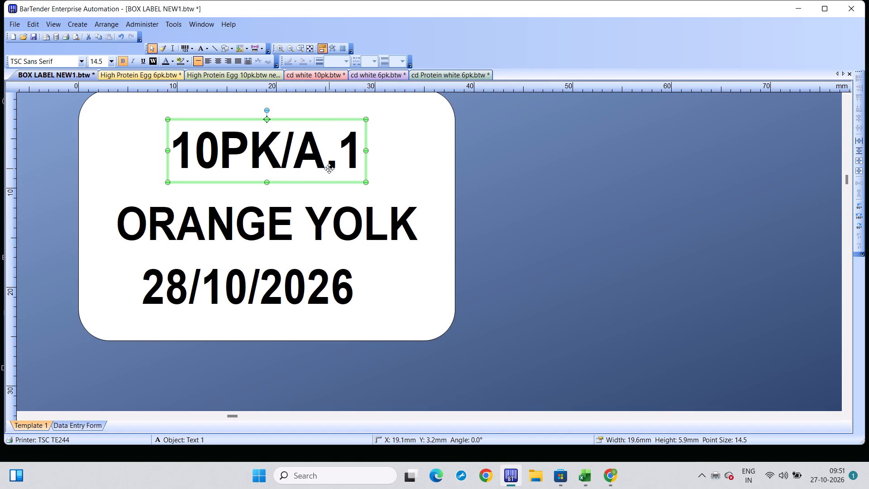
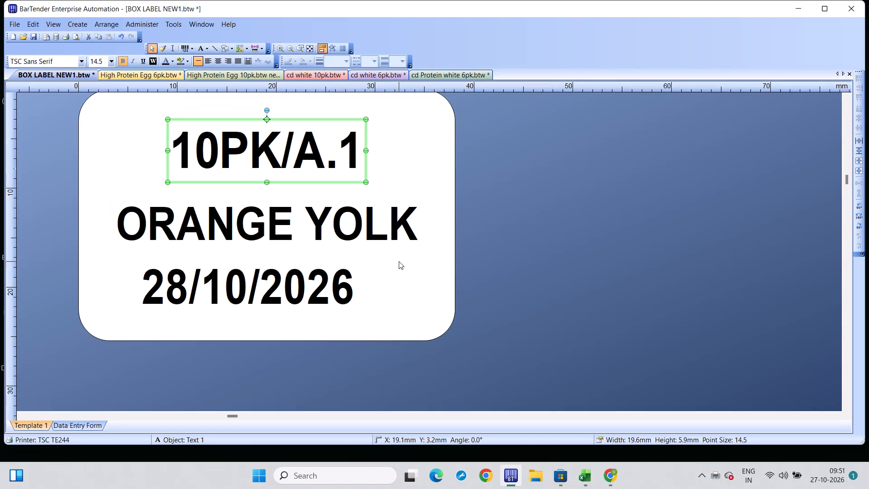
Replace the L in the product name on the box label with I so it reads ORANGE YOIK.
{"action": "left_click", "coordinate": [387, 245]}
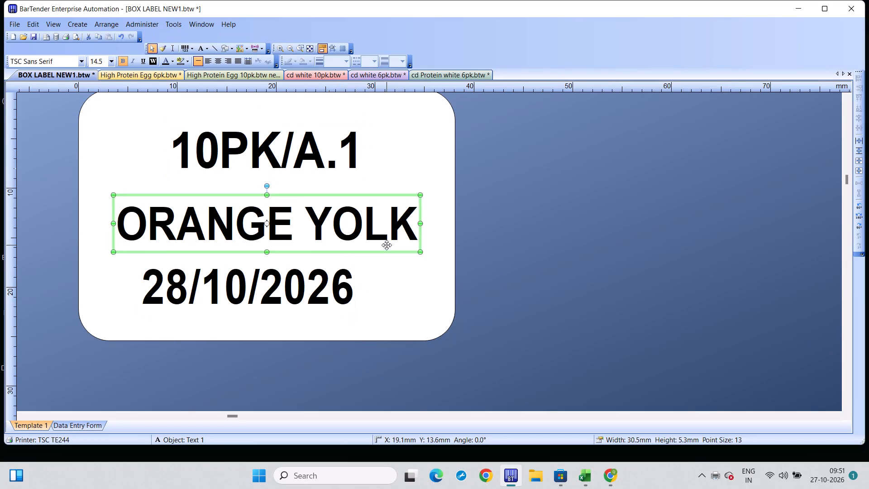
{"action": "left_click", "coordinate": [382, 230]}
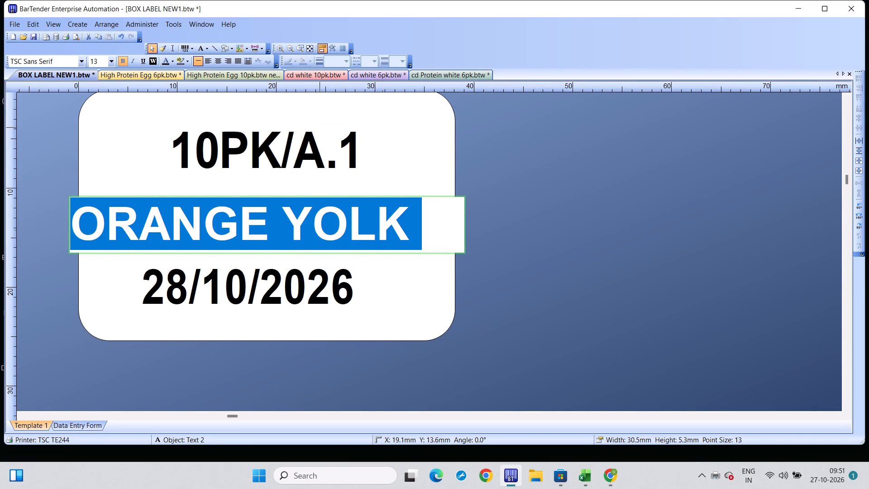
{"action": "left_click", "coordinate": [372, 232]}
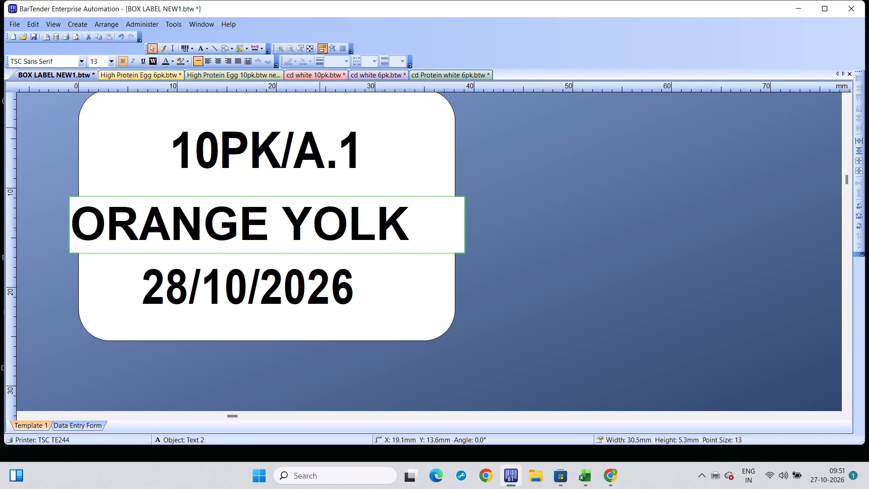
{"action": "key", "text": "BackSpace"}
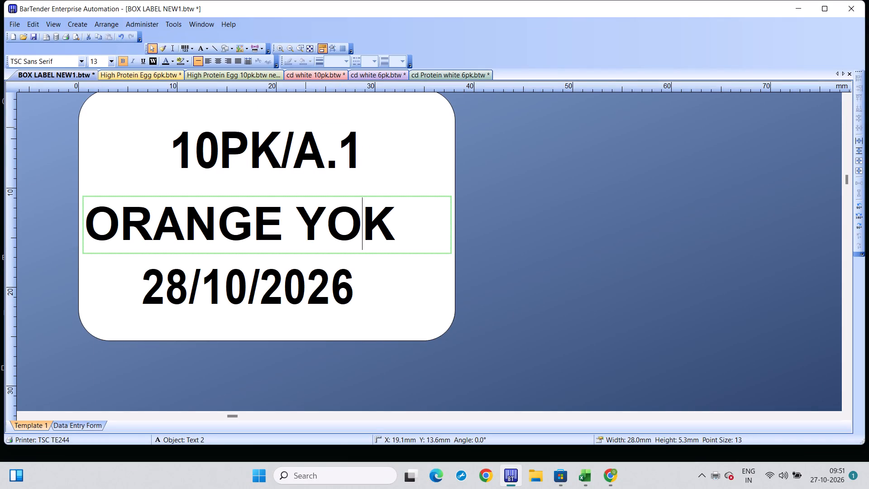
{"action": "key", "text": "i"}
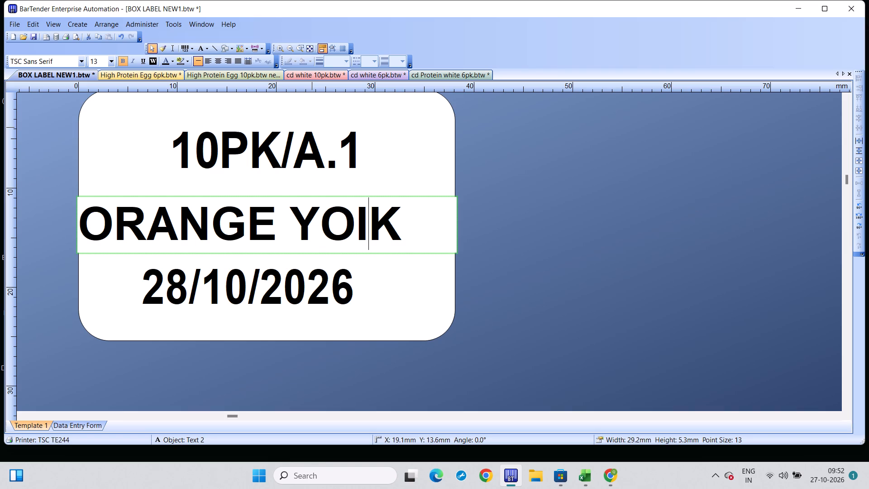
Print 50 copies of the 10PK/A.1 ORANGE YOIK box label on the TSC TE244 printer.
{"action": "key", "text": "ctrl+p"}
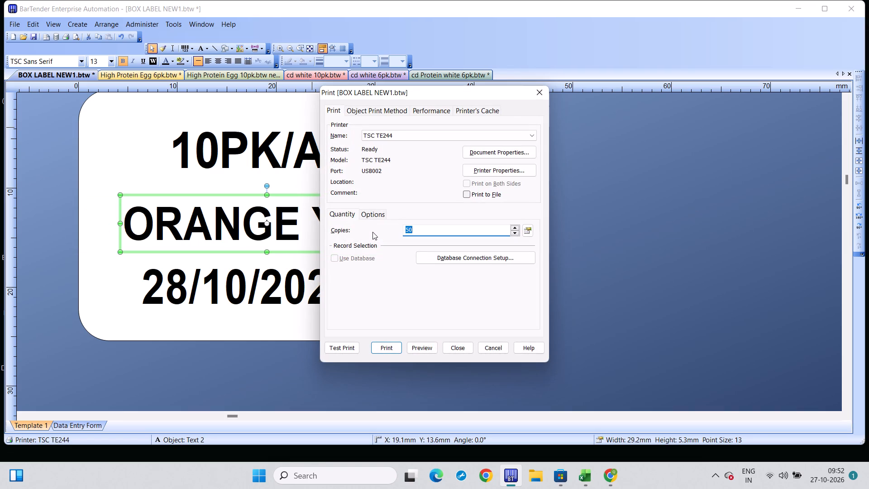
{"action": "key", "text": "Return"}
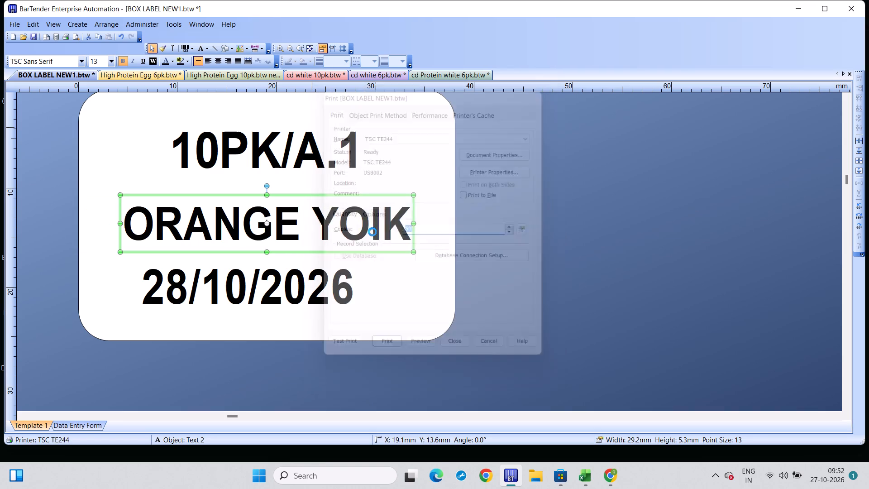
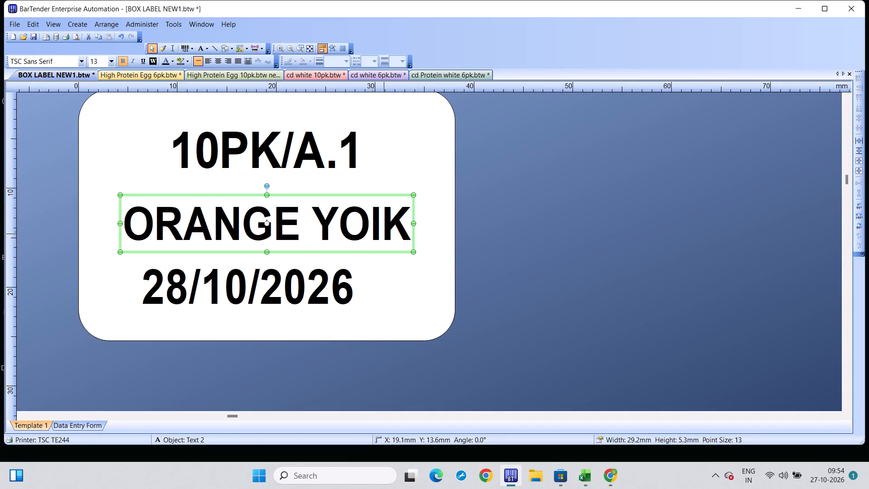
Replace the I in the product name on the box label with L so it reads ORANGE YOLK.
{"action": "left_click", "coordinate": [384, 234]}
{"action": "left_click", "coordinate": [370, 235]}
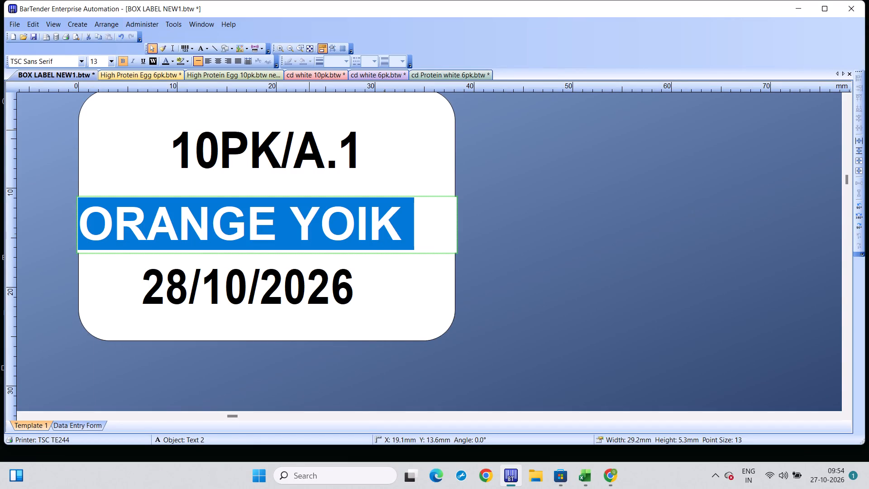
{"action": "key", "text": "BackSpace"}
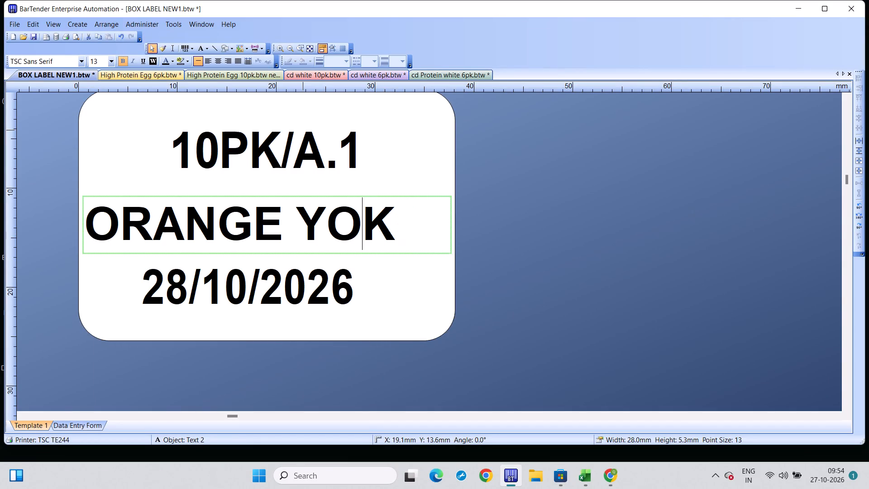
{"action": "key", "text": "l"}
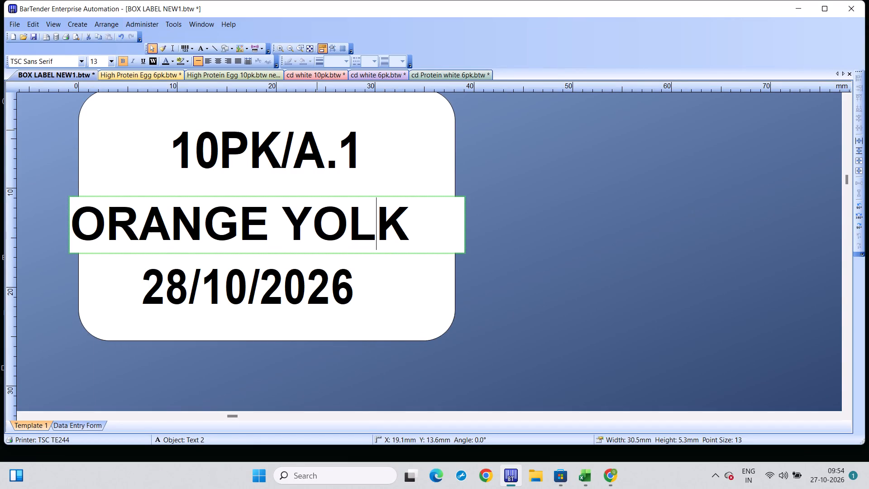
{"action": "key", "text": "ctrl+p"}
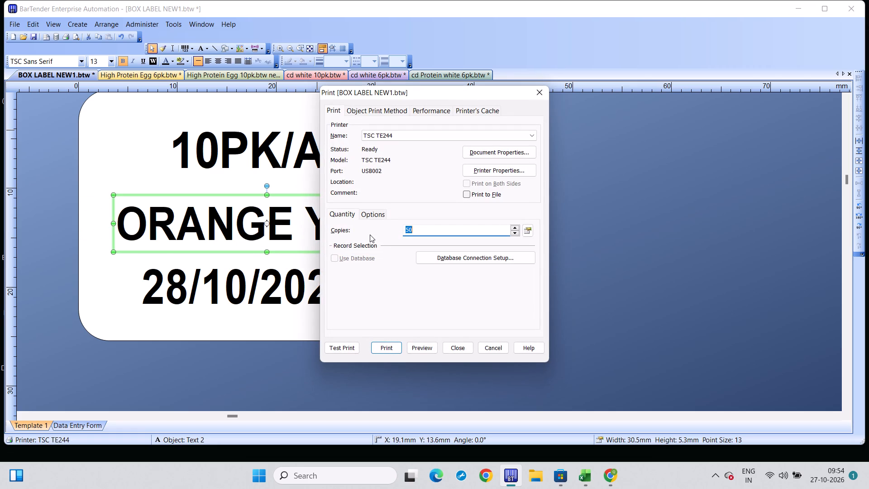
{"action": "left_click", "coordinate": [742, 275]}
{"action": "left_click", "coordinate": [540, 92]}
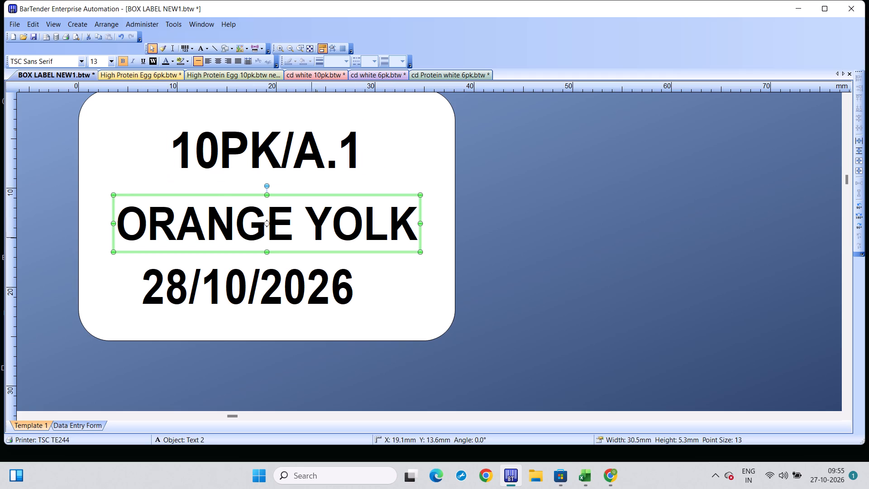
Replace the product name on the box label with TABLE WHITE.
{"action": "left_click", "coordinate": [292, 229]}
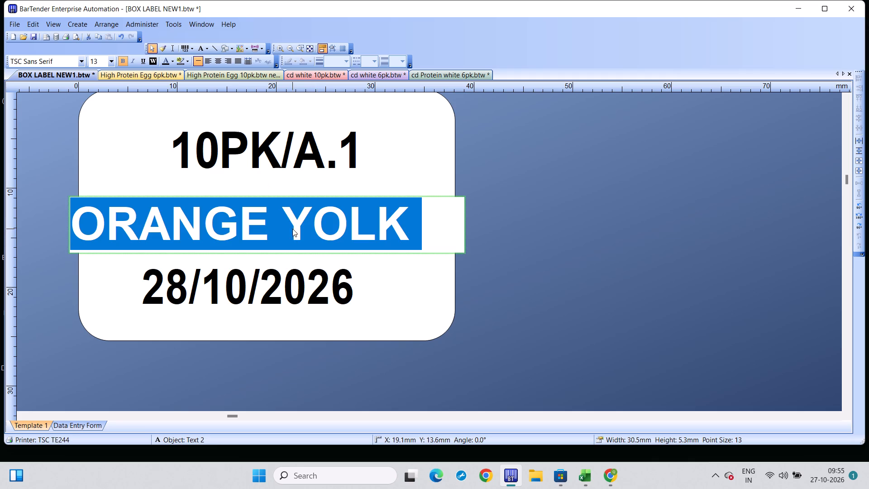
{"action": "left_click", "coordinate": [271, 229]}
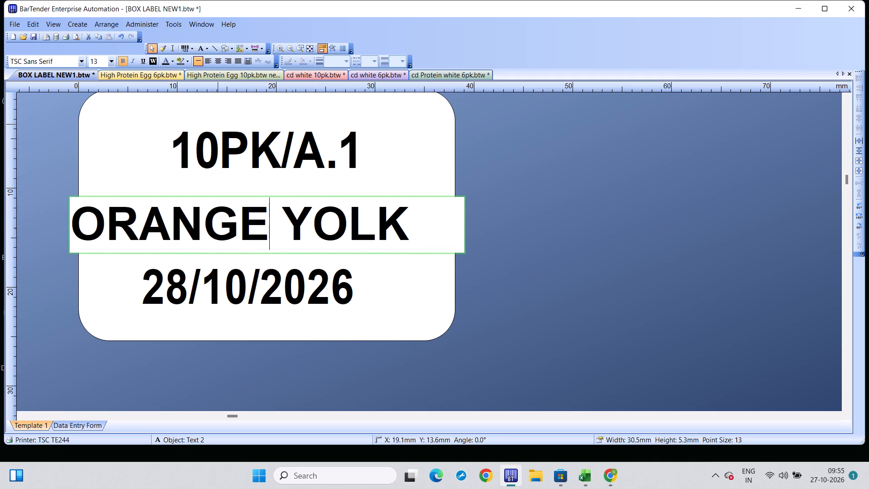
{"action": "key", "text": "BackSpace"}
{"action": "key", "text": "BackSpace"}
{"action": "key", "text": "BackSpace"}
{"action": "key", "text": "BackSpace"}
{"action": "key", "text": "BackSpace"}
{"action": "key", "text": "BackSpace"}
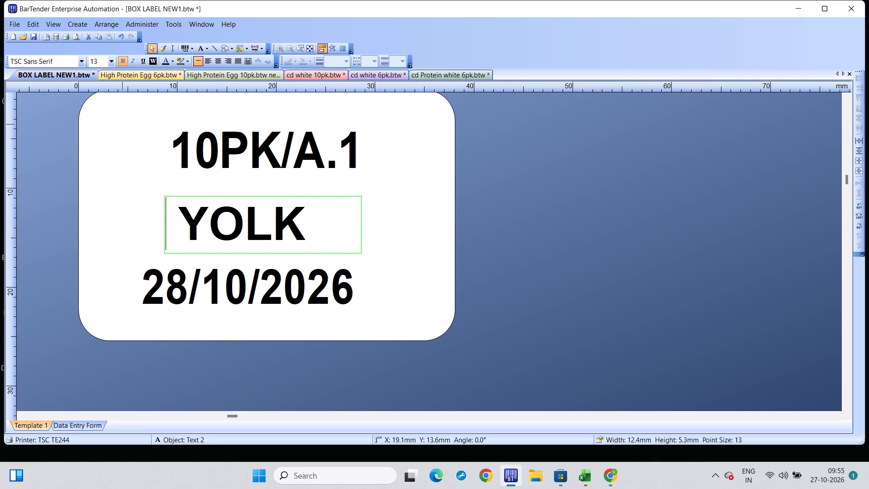
{"action": "type", "text": "TABLE"}
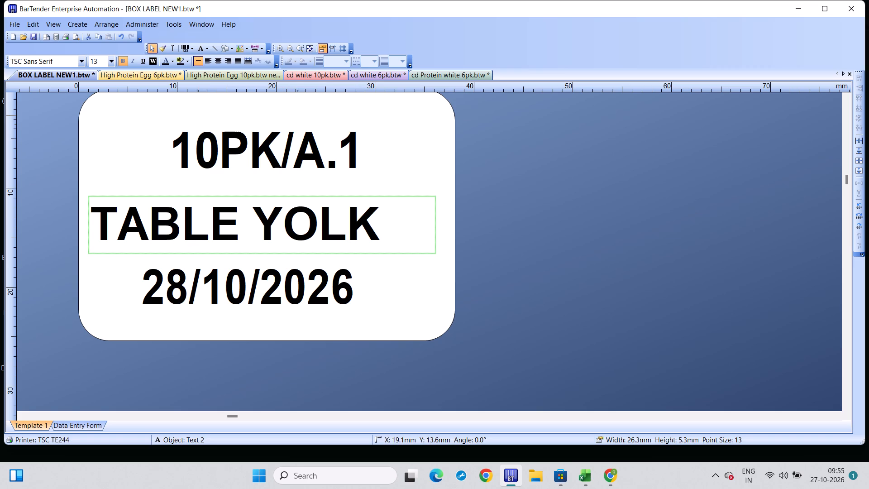
{"action": "left_click", "coordinate": [379, 220]}
{"action": "key", "text": "BackSpace"}
{"action": "key", "text": "BackSpace"}
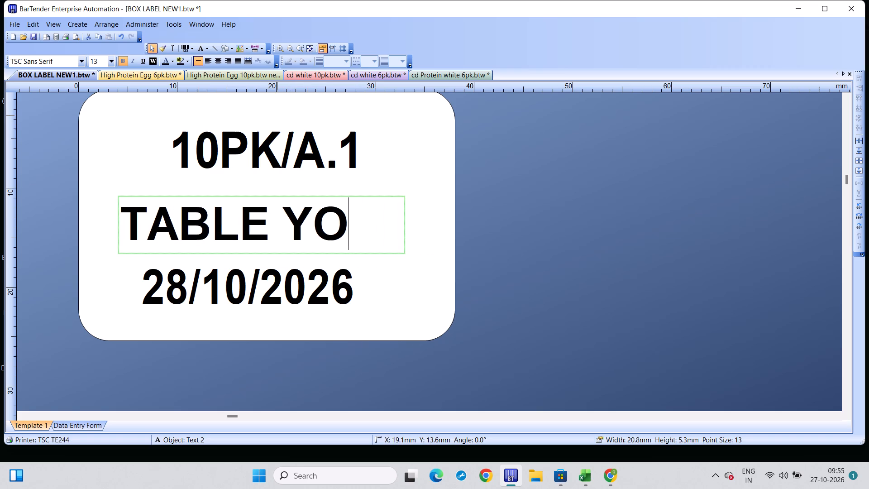
{"action": "key", "text": "BackSpace"}
{"action": "key", "text": "BackSpace"}
{"action": "type", "text": "WHITE"}
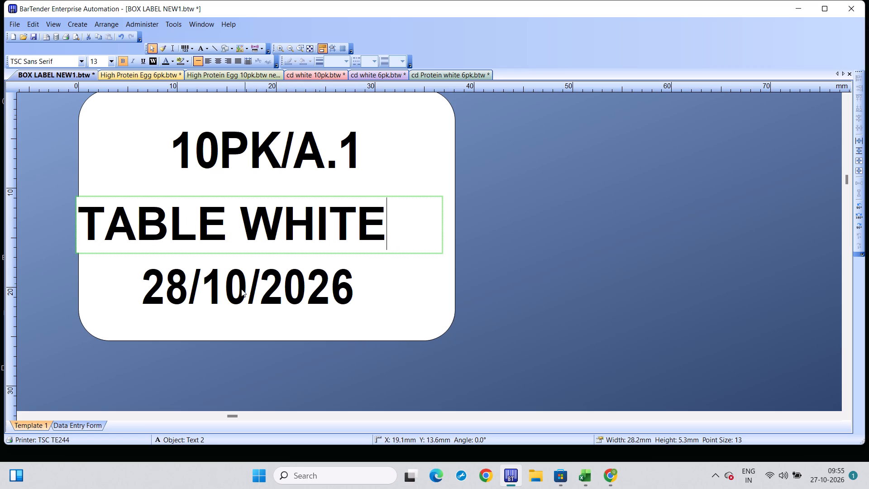
Change the pack size line on the box label to 6PK/A.1.
{"action": "left_click", "coordinate": [218, 150]}
{"action": "left_click", "coordinate": [218, 150]}
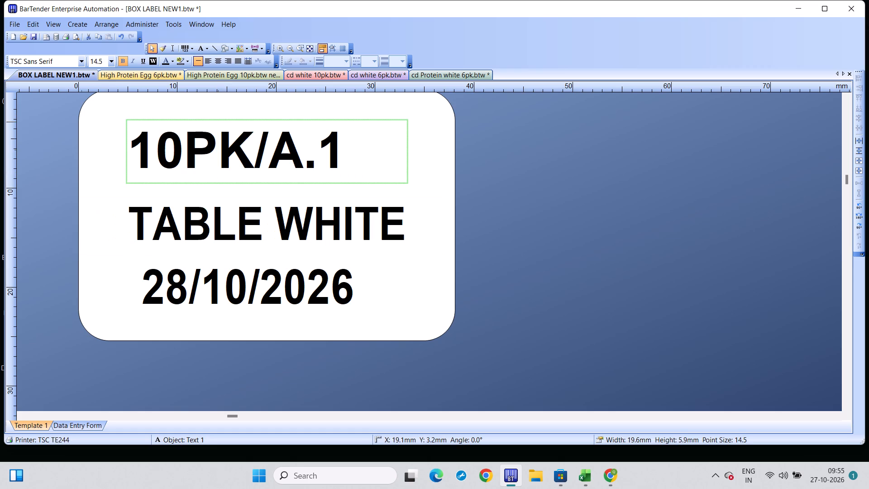
{"action": "left_click", "coordinate": [180, 152]}
{"action": "key", "text": "BackSpace"}
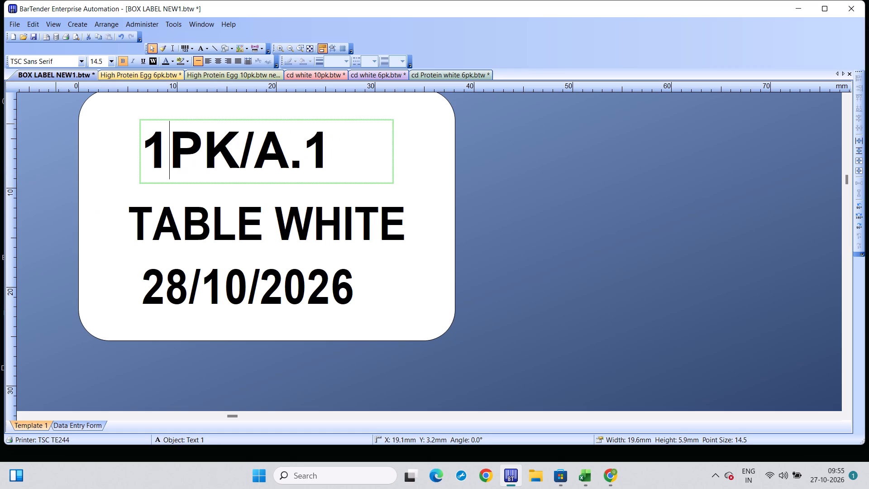
{"action": "key", "text": "BackSpace"}
{"action": "key", "text": "6"}
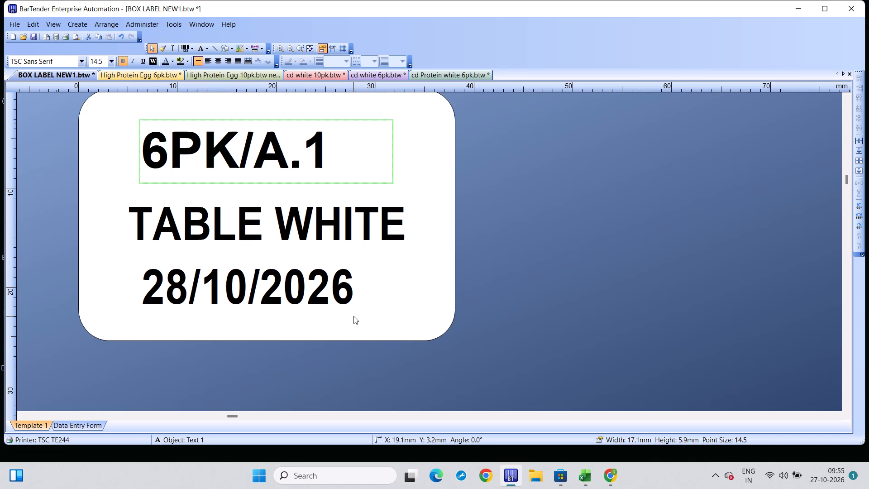
Print 40 copies of the 6PK/A.1 TABLE WHITE box label on the TSC TE244 printer.
{"action": "key", "text": "ctrl+p"}
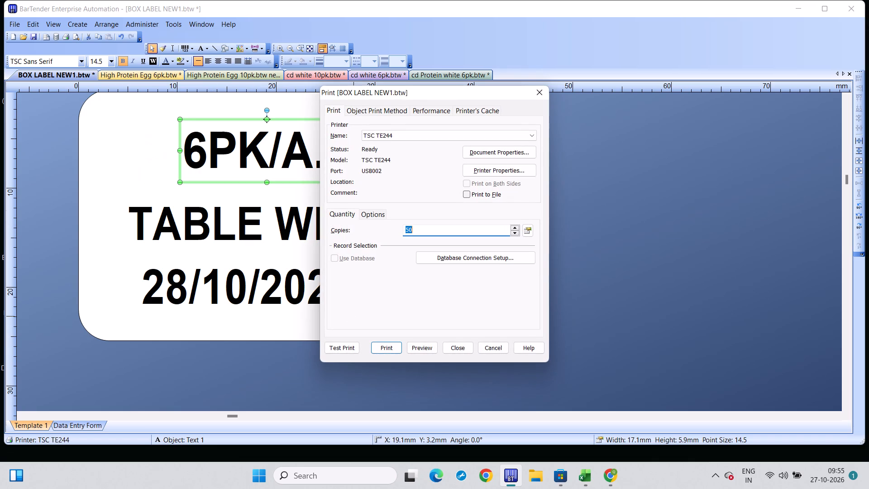
{"action": "left_click", "coordinate": [419, 228]}
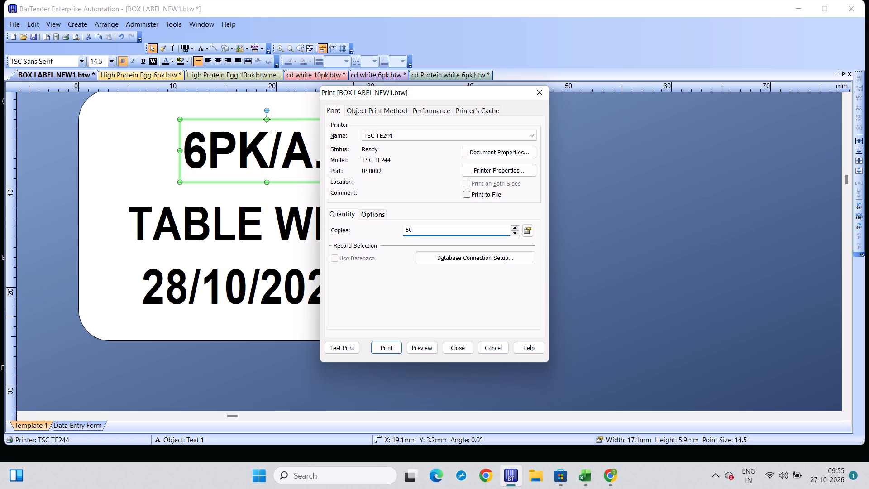
{"action": "key", "text": "BackSpace"}
{"action": "key", "text": "BackSpace"}
{"action": "key", "text": "4"}
{"action": "key", "text": "0"}
{"action": "left_click", "coordinate": [385, 351]}
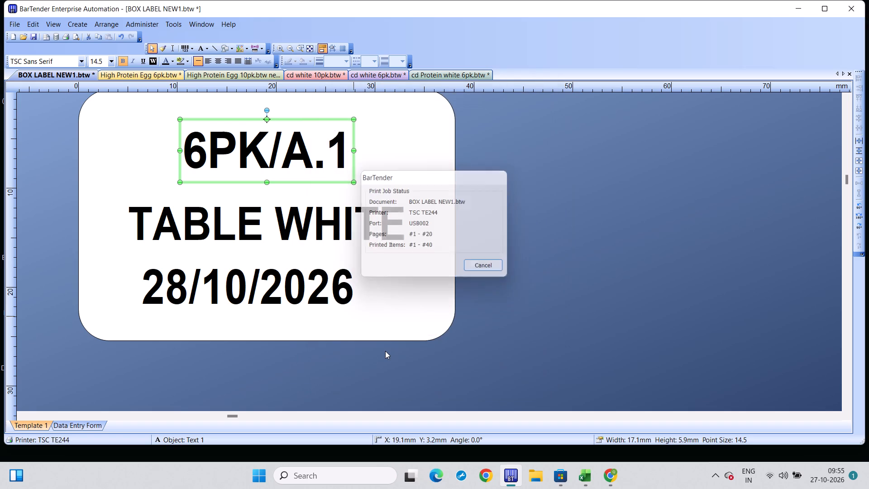
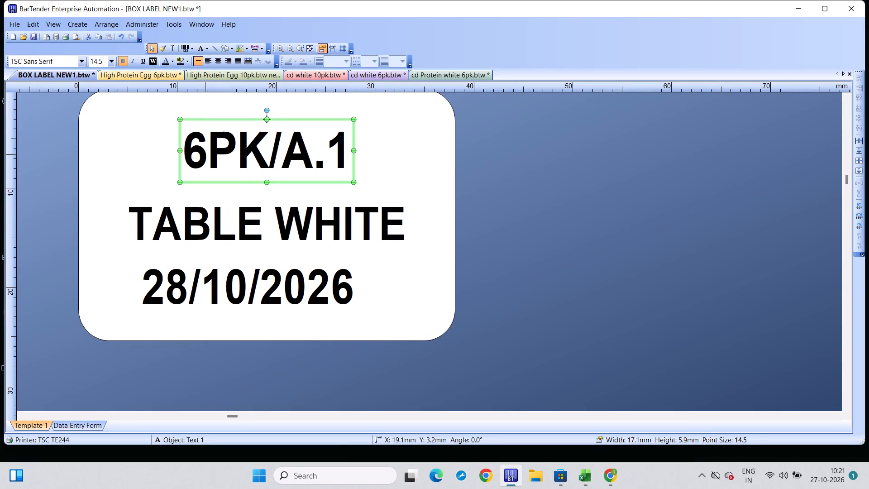
Change the pack size line on the box label to 10 PK/A.1.
{"action": "left_click", "coordinate": [205, 154]}
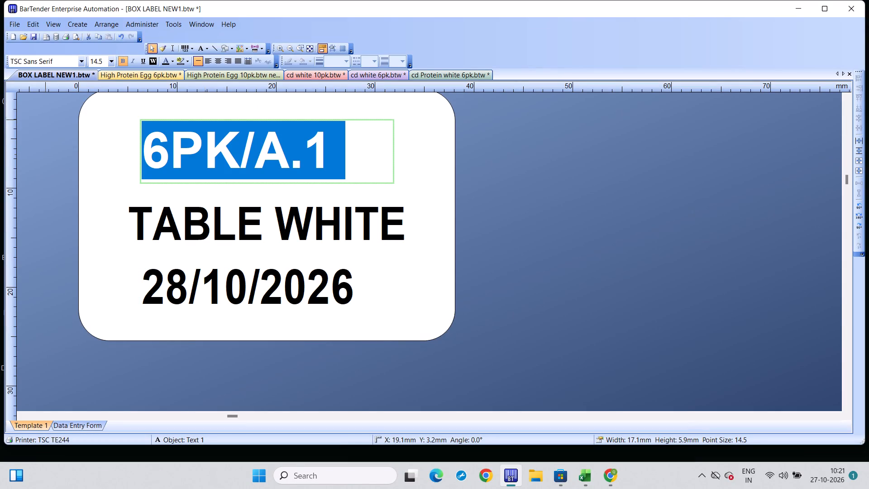
{"action": "left_click", "coordinate": [170, 148]}
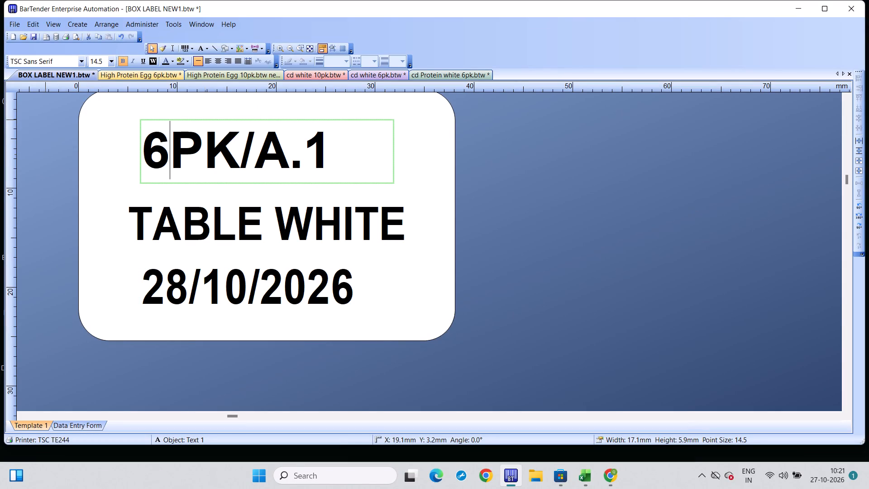
{"action": "key", "text": "BackSpace"}
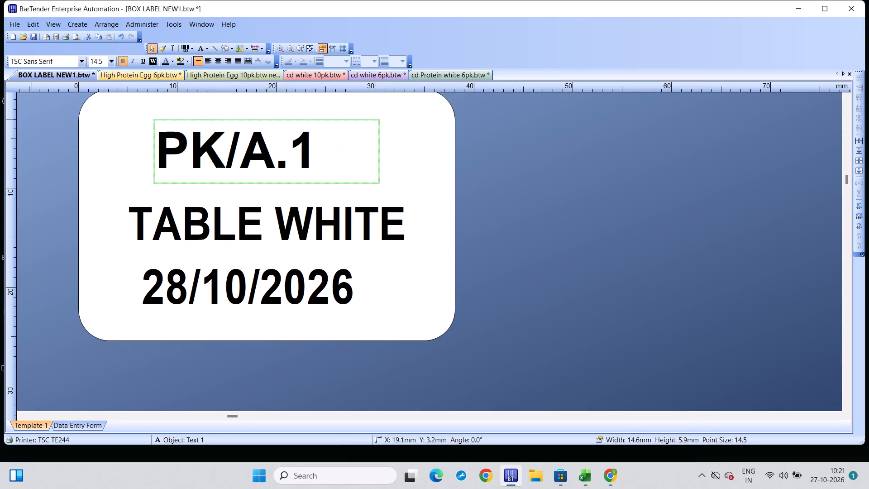
{"action": "key", "text": "1"}
{"action": "key", "text": "0"}
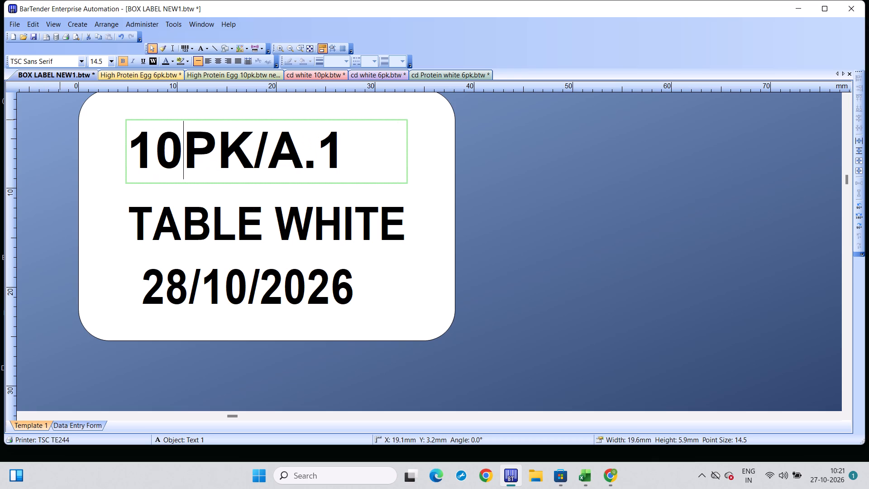
{"action": "key", "text": "space"}
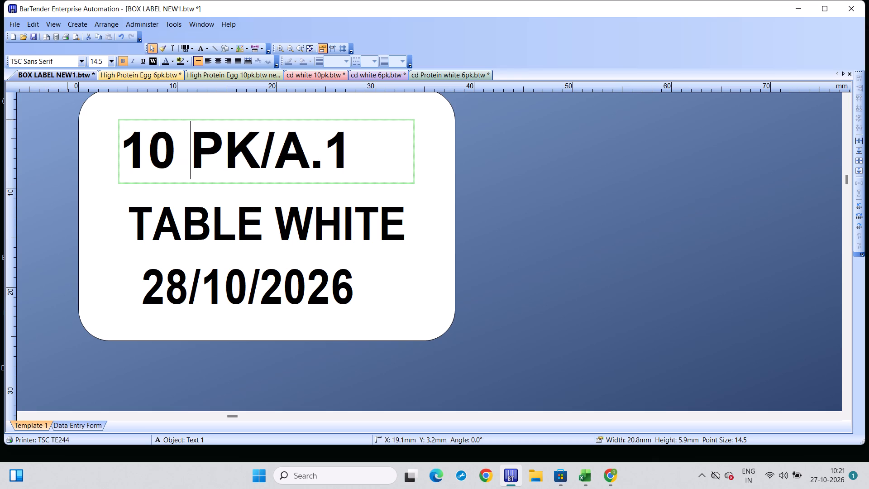
Replace the product name on the box label with PROTEIN MAX.
{"action": "left_click", "coordinate": [396, 225]}
{"action": "left_click", "coordinate": [396, 225]}
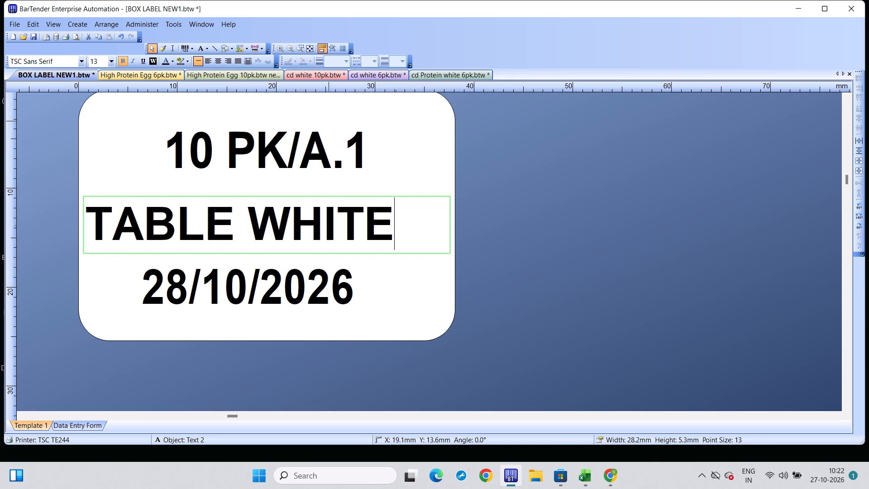
{"action": "key", "text": "BackSpace"}
{"action": "key", "text": "BackSpace"}
{"action": "key", "text": "BackSpace"}
{"action": "key", "text": "BackSpace"}
{"action": "key", "text": "BackSpace"}
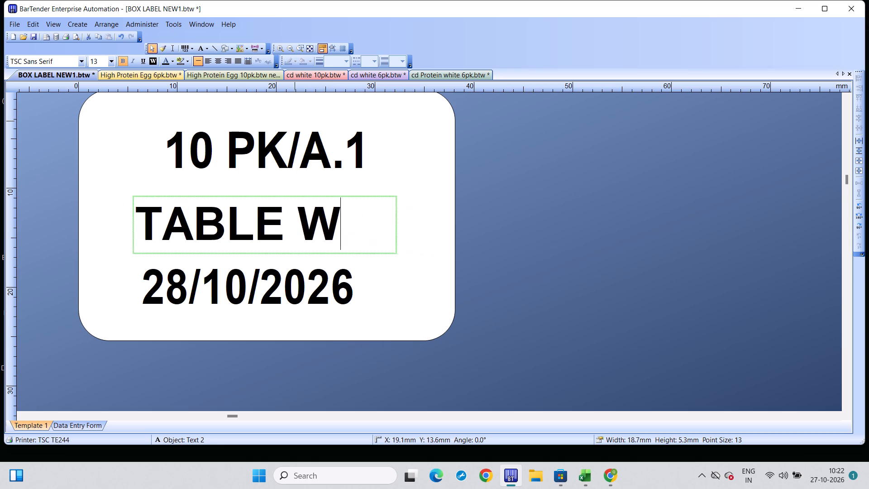
{"action": "key", "text": "BackSpace"}
{"action": "key", "text": "BackSpace"}
{"action": "key", "text": "BackSpace"}
{"action": "key", "text": "BackSpace"}
{"action": "key", "text": "BackSpace"}
{"action": "key", "text": "BackSpace"}
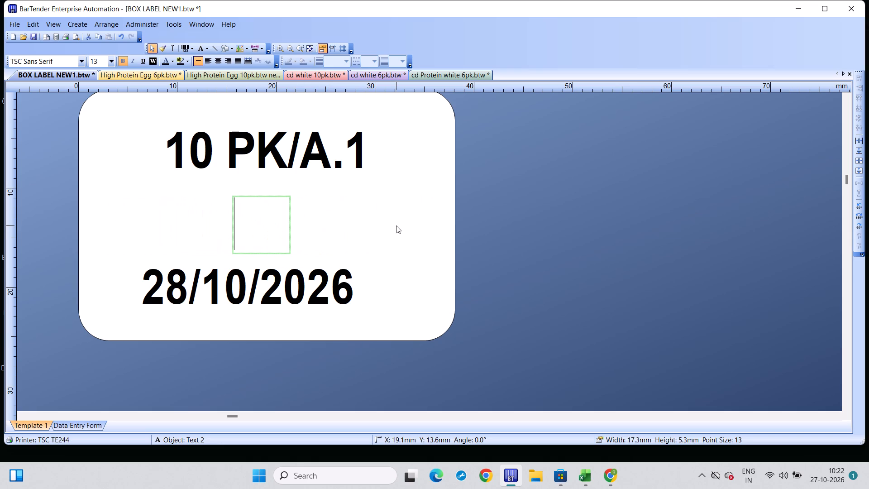
{"action": "type", "text": "PR"}
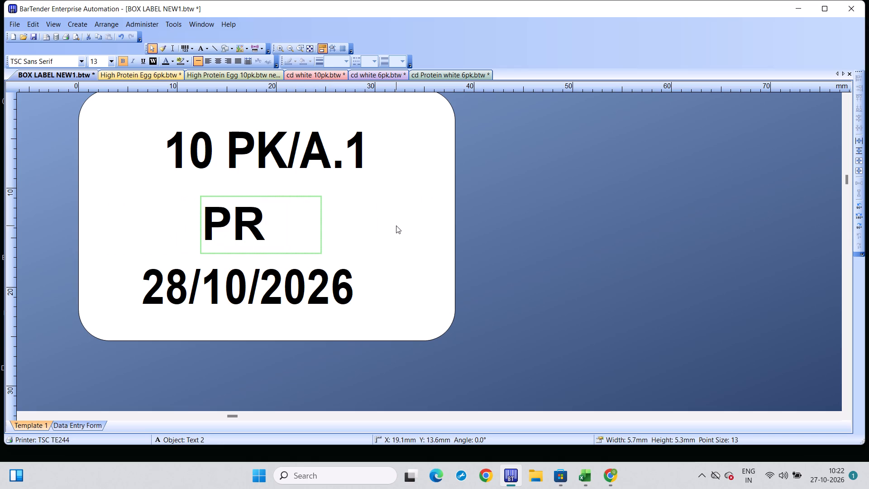
{"action": "key", "text": "o"}
{"action": "type", "text": "TEIN"}
{"action": "key", "text": "space"}
{"action": "type", "text": "MAX"}
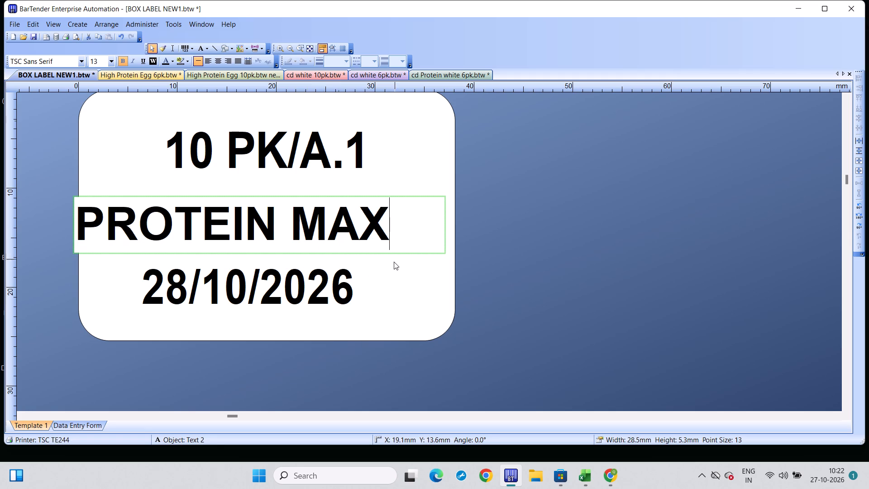
{"action": "left_click", "coordinate": [387, 284]}
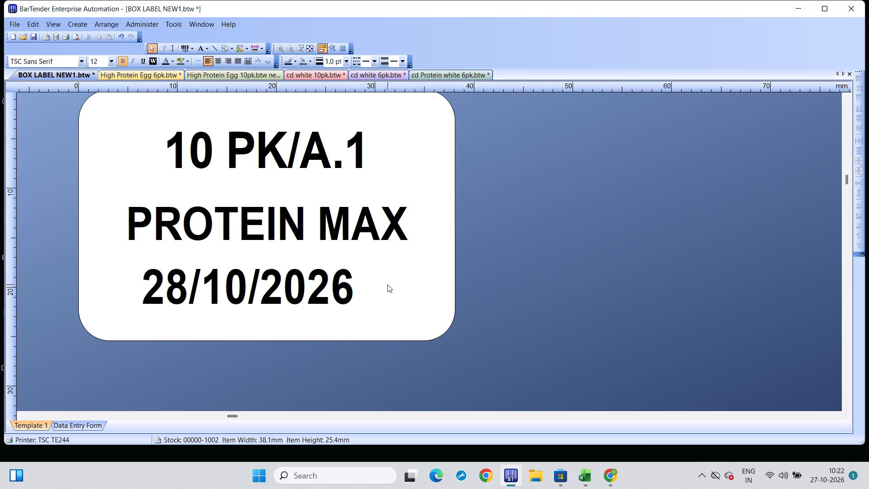
Print 50 copies of the 10 PK/A.1 PROTEIN MAX box label on the TSC TE244 printer.
{"action": "key", "text": "ctrl+p"}
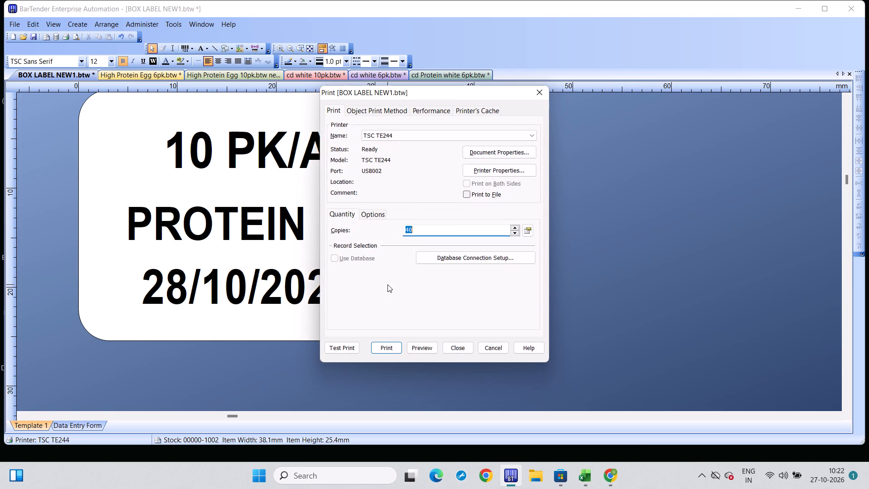
{"action": "left_click", "coordinate": [418, 229]}
{"action": "key", "text": "BackSpace"}
{"action": "key", "text": "BackSpace"}
{"action": "key", "text": "5"}
{"action": "key", "text": "0"}
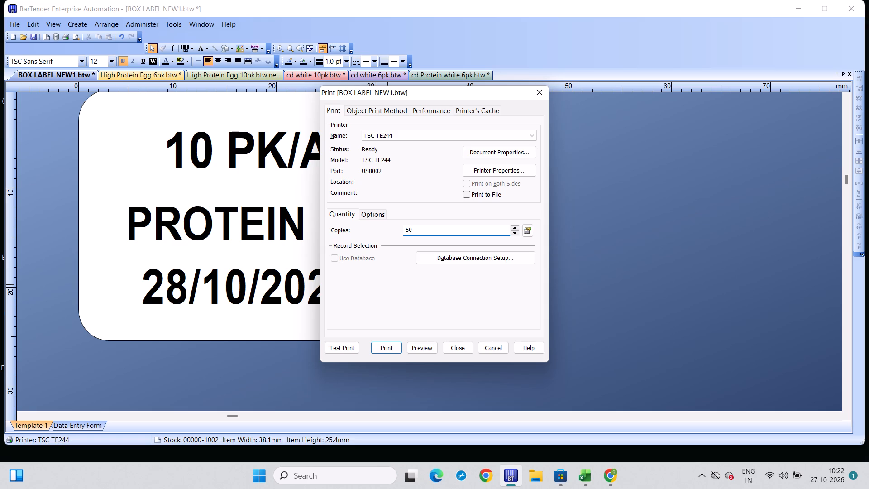
{"action": "left_click", "coordinate": [389, 351]}
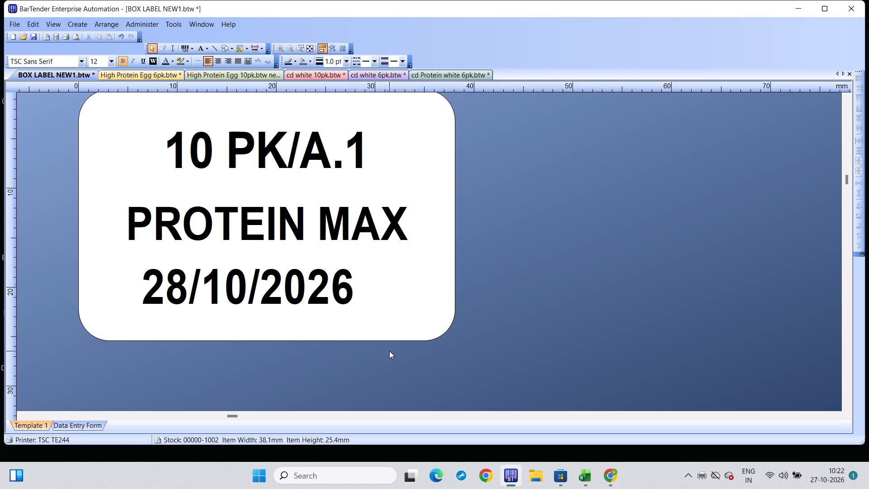
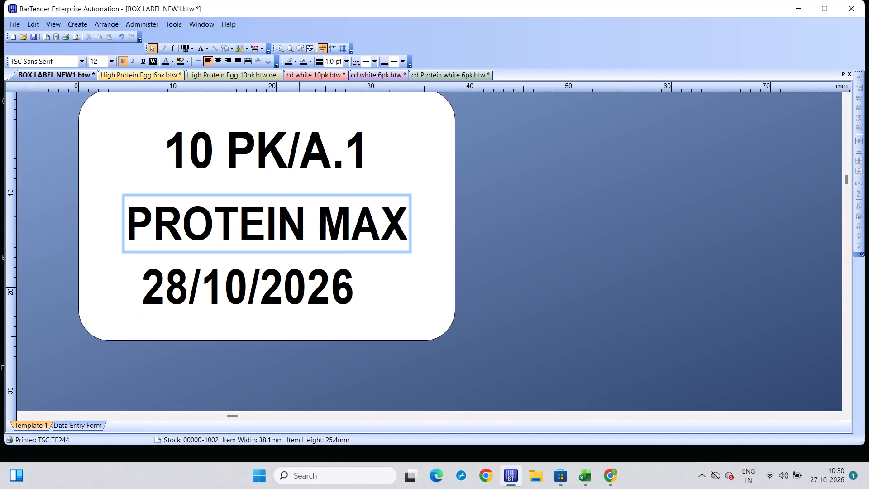
Replace the product name PROTEIN MAX on the box label with FARAM WHITE.
{"action": "left_click", "coordinate": [306, 225]}
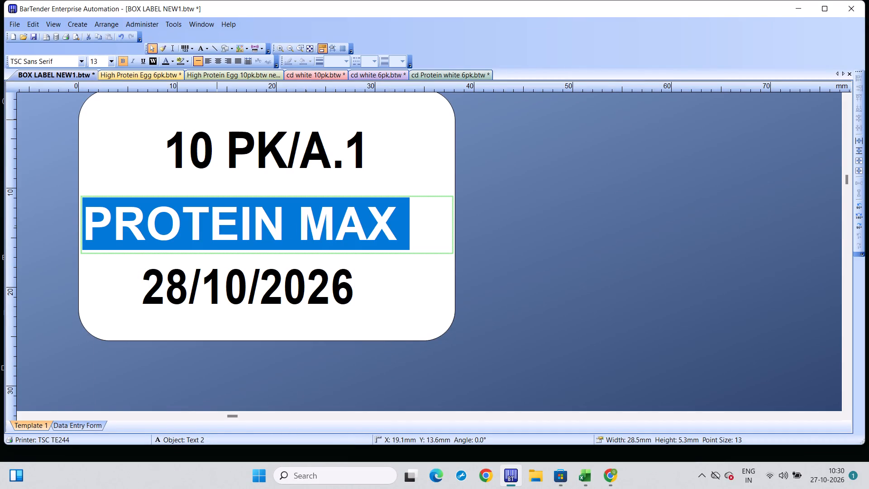
{"action": "left_click", "coordinate": [282, 224]}
{"action": "key", "text": "BackSpace"}
{"action": "key", "text": "BackSpace"}
{"action": "key", "text": "BackSpace"}
{"action": "key", "text": "BackSpace"}
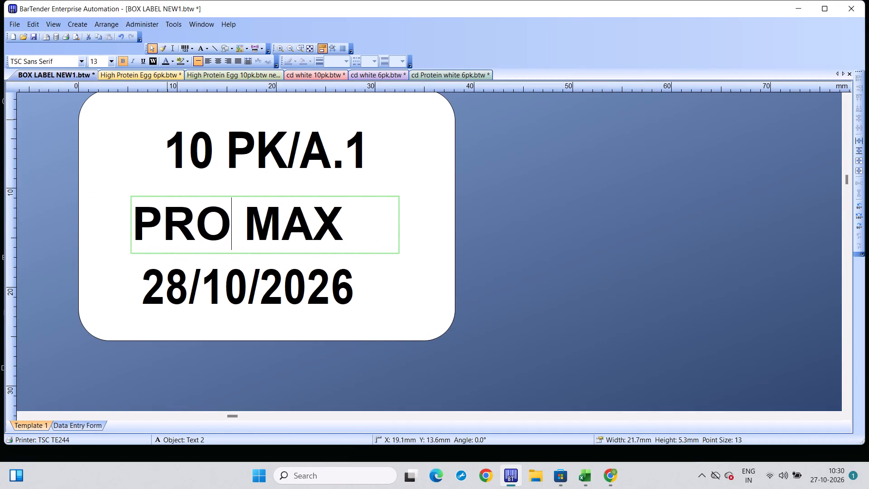
{"action": "key", "text": "BackSpace"}
{"action": "key", "text": "BackSpace"}
{"action": "key", "text": "BackSpace"}
{"action": "type", "text": "FARAM"}
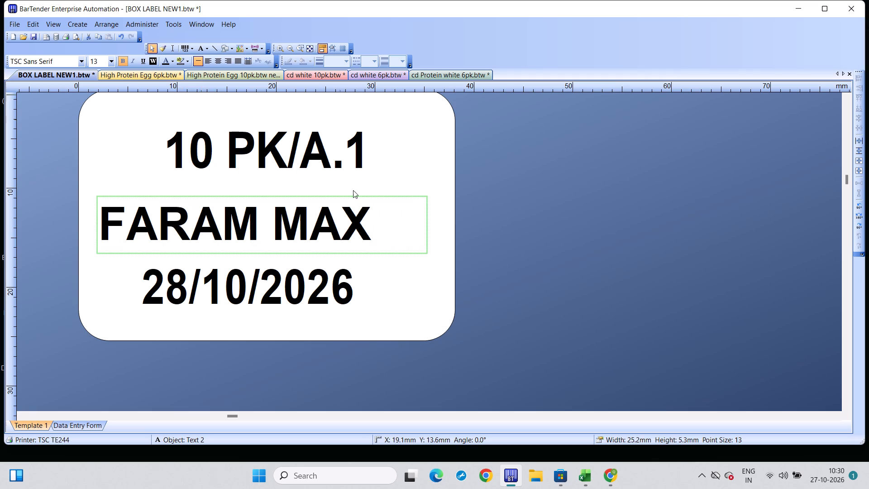
{"action": "left_click", "coordinate": [377, 221]}
{"action": "key", "text": "BackSpace"}
{"action": "key", "text": "BackSpace"}
{"action": "key", "text": "BackSpace"}
{"action": "type", "text": "WHITE"}
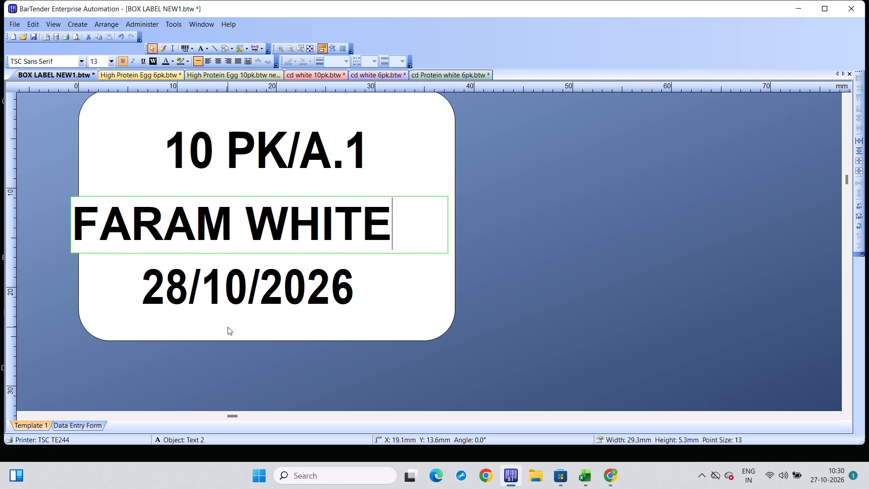
Print 6 copies of the 10 PK/A.1 FARAM WHITE box label on the TSC TE244 printer.
{"action": "key", "text": "ctrl+p"}
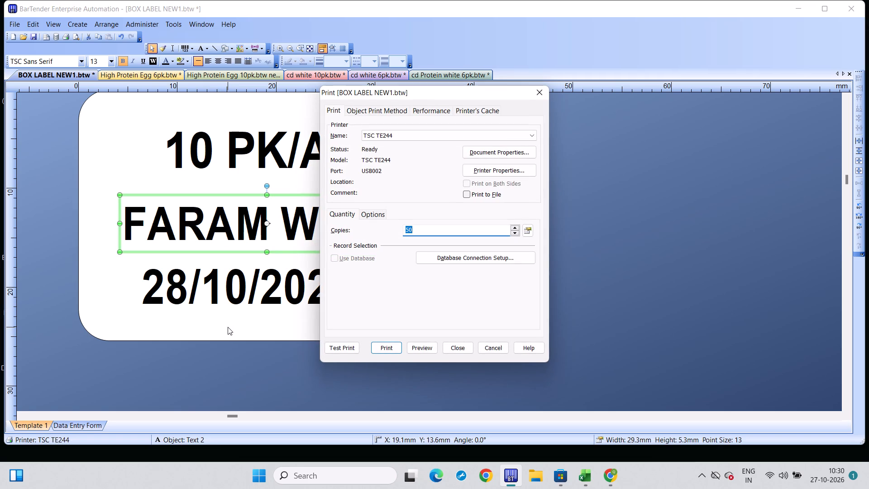
{"action": "left_click", "coordinate": [417, 230]}
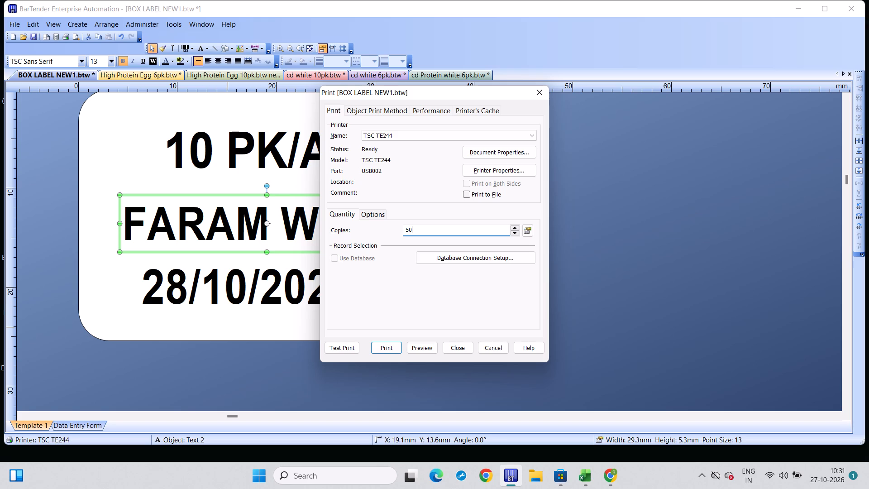
{"action": "key", "text": "BackSpace"}
{"action": "key", "text": "BackSpace"}
{"action": "key", "text": "6"}
{"action": "left_click", "coordinate": [392, 350]}
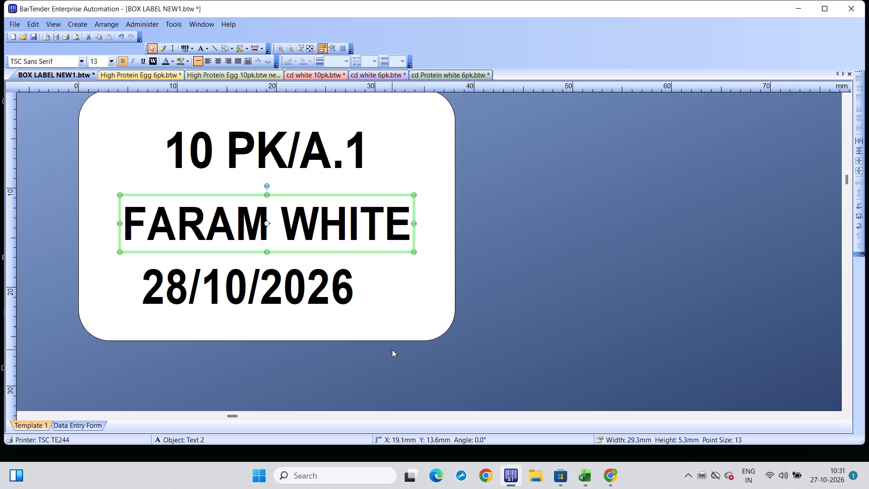
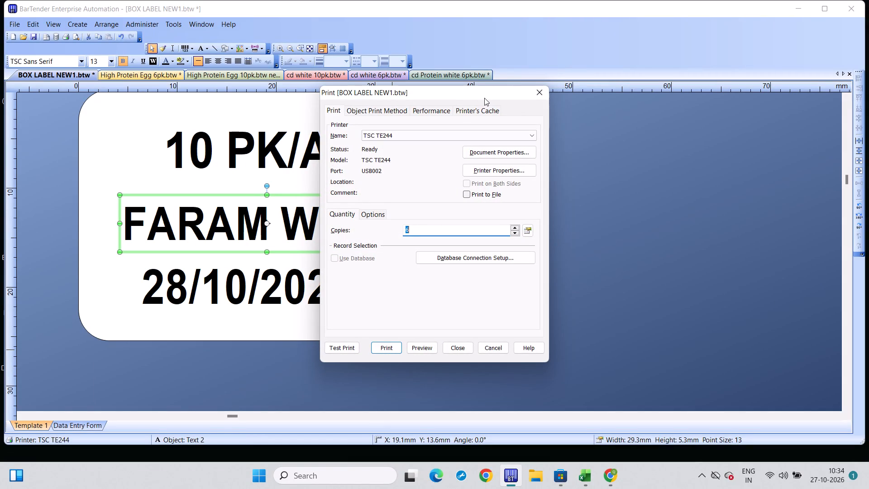
Remove the space in the box label's pack-size text so that it reads 10PK/A.1.
{"action": "left_click", "coordinate": [542, 95]}
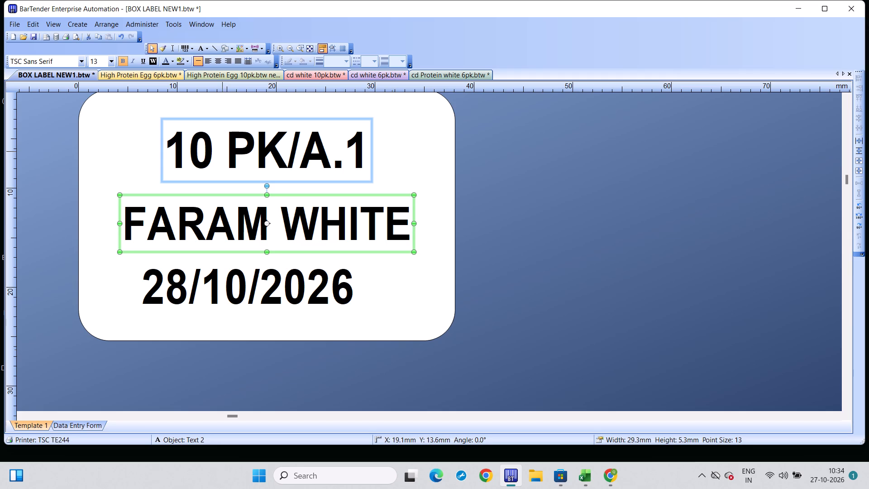
{"action": "left_click", "coordinate": [222, 151]}
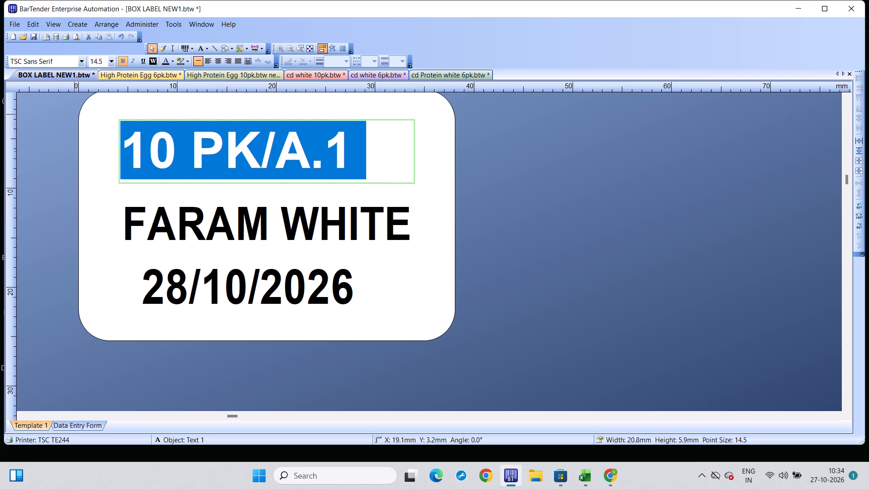
{"action": "left_click", "coordinate": [178, 143]}
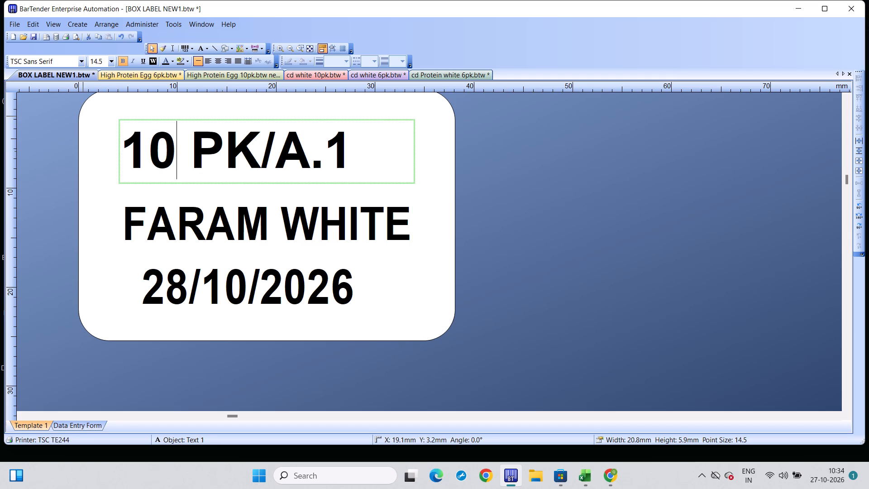
{"action": "left_click", "coordinate": [186, 144]}
{"action": "key", "text": "BackSpace"}
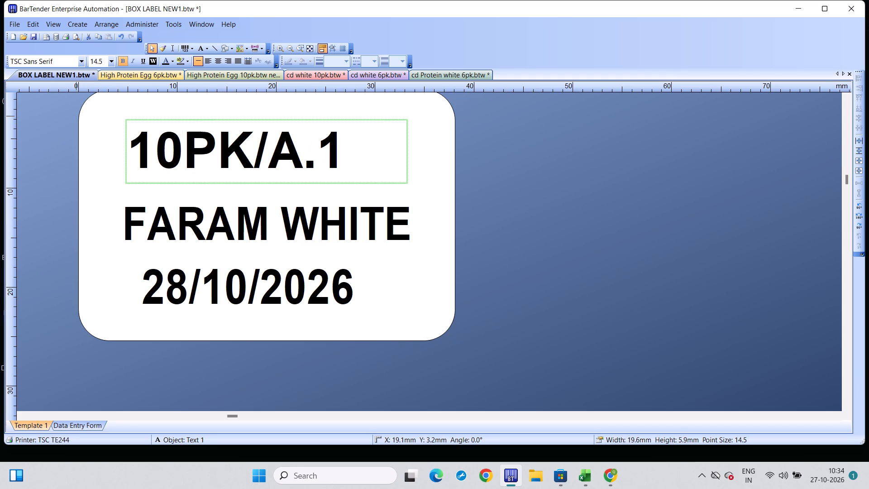
Print 6 copies of the 10PK/A.1 FARAM WHITE box label on the TSC TE244 printer.
{"action": "key", "text": "ctrl+p"}
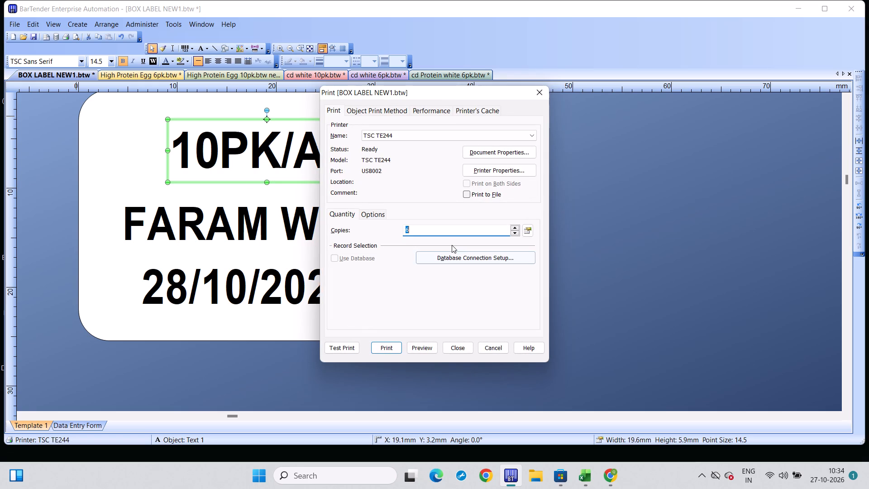
{"action": "left_click", "coordinate": [414, 231]}
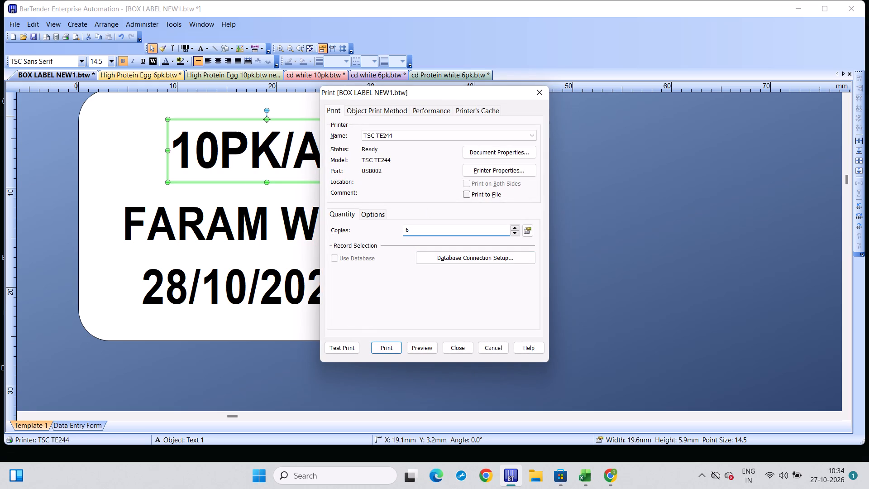
{"action": "key", "text": "BackSpace"}
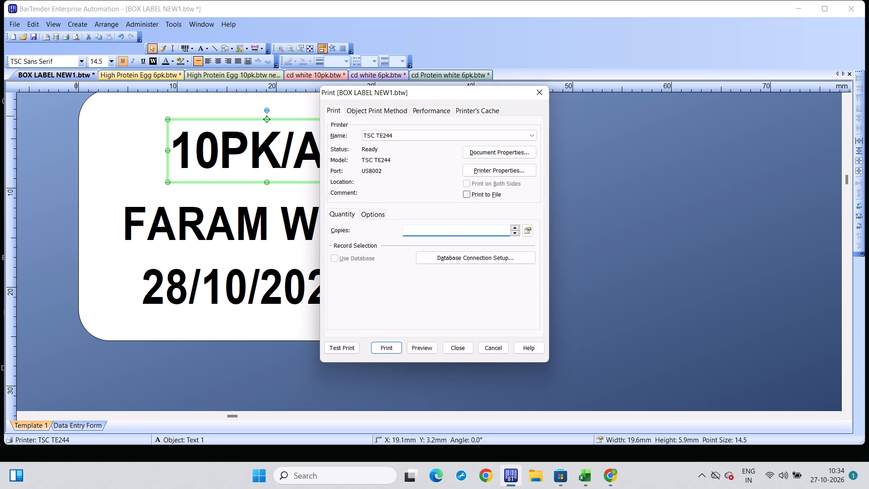
{"action": "key", "text": "6"}
{"action": "left_click", "coordinate": [385, 345]}
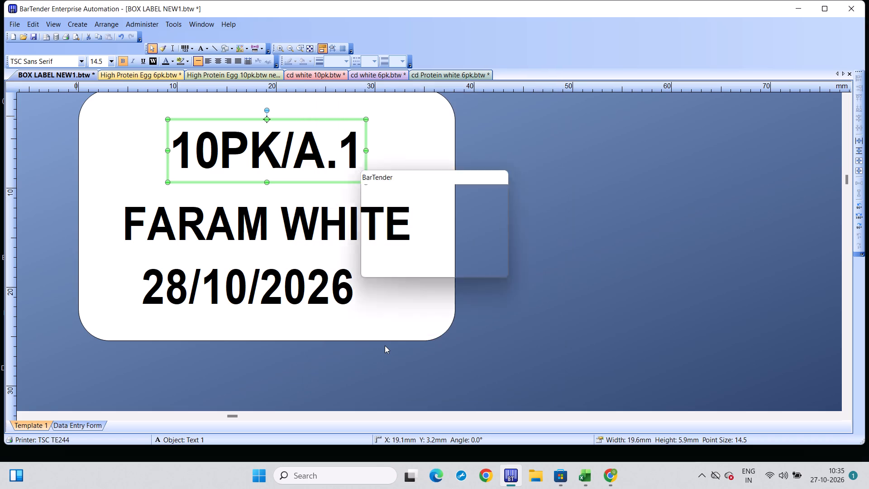
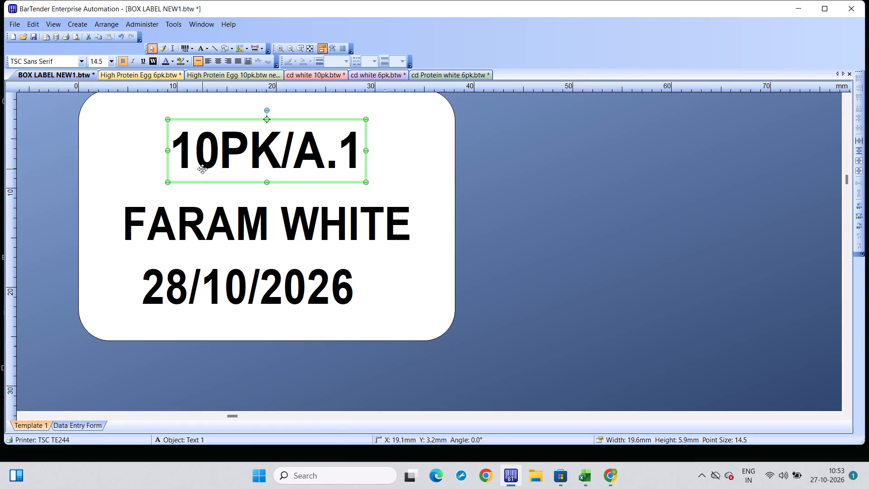
Change the pack size on the box label's first line so that it reads 6PK/A.1.
{"action": "left_click", "coordinate": [218, 161]}
{"action": "left_click", "coordinate": [218, 161]}
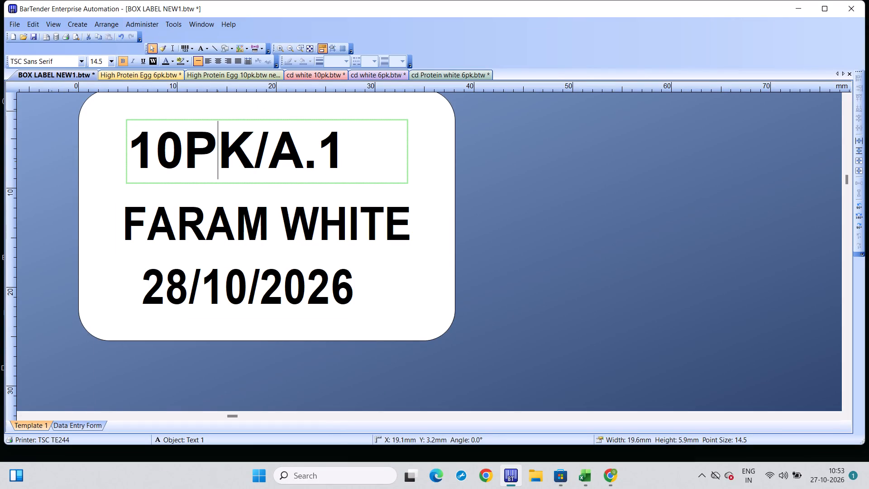
{"action": "left_click", "coordinate": [181, 146]}
{"action": "key", "text": "BackSpace"}
{"action": "key", "text": "BackSpace"}
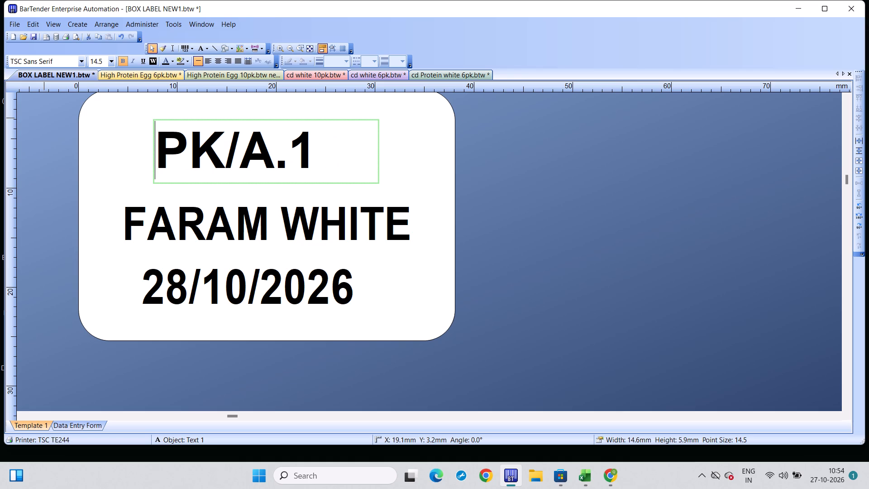
{"action": "key", "text": "6"}
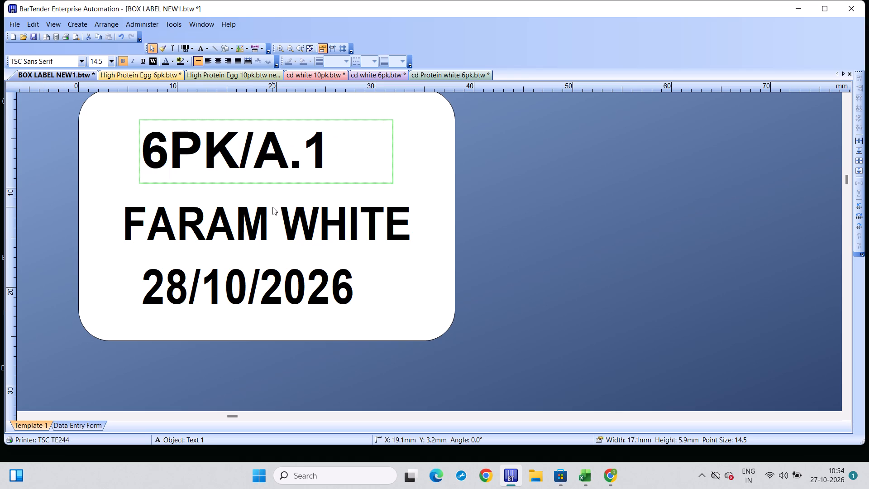
Replace the product name on the box label's middle line with CD WHITE.
{"action": "left_click", "coordinate": [413, 228]}
{"action": "left_click", "coordinate": [413, 228]}
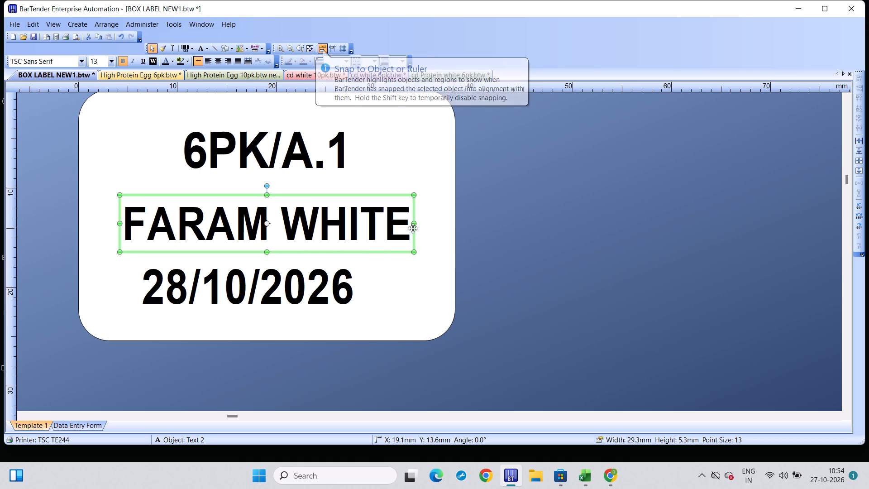
{"action": "left_click", "coordinate": [408, 224]}
{"action": "left_click", "coordinate": [397, 225]}
{"action": "left_click", "coordinate": [397, 225]}
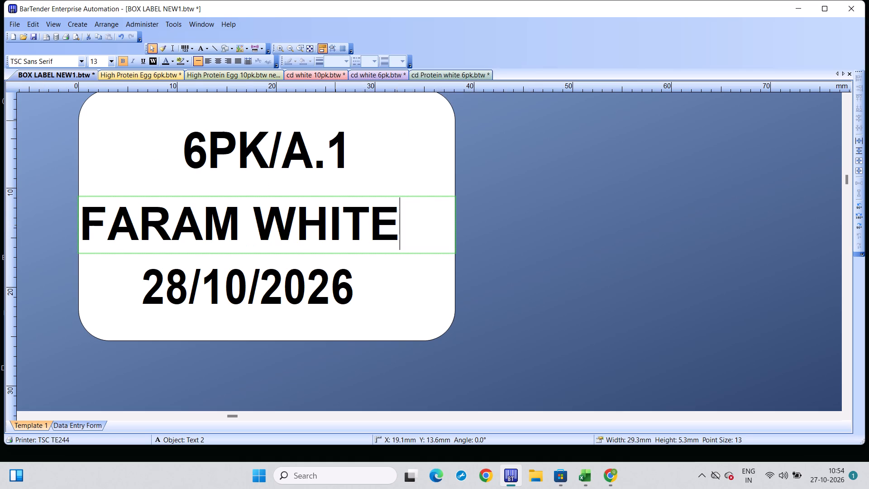
{"action": "key", "text": "BackSpace"}
{"action": "key", "text": "BackSpace"}
{"action": "key", "text": "BackSpace"}
{"action": "key", "text": "BackSpace"}
{"action": "key", "text": "BackSpace"}
{"action": "key", "text": "BackSpace"}
{"action": "key", "text": "BackSpace"}
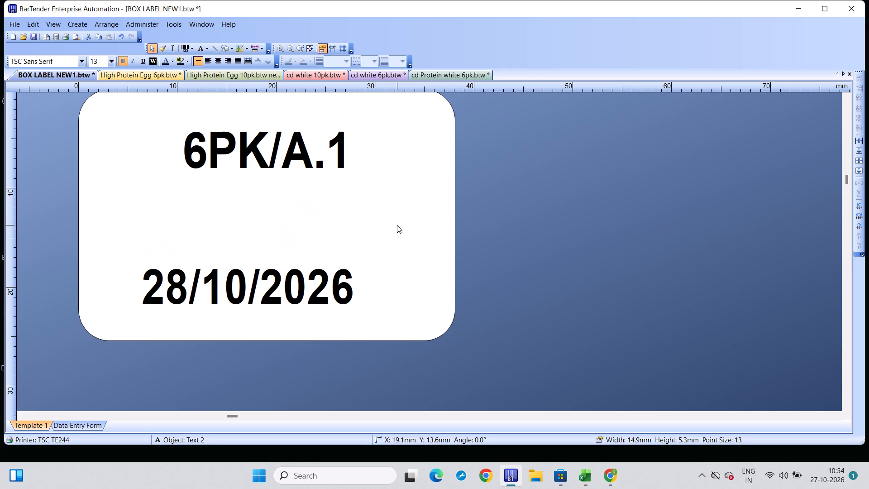
{"action": "key", "text": "BackSpace"}
{"action": "key", "text": "BackSpace"}
{"action": "key", "text": "BackSpace"}
{"action": "key", "text": "BackSpace"}
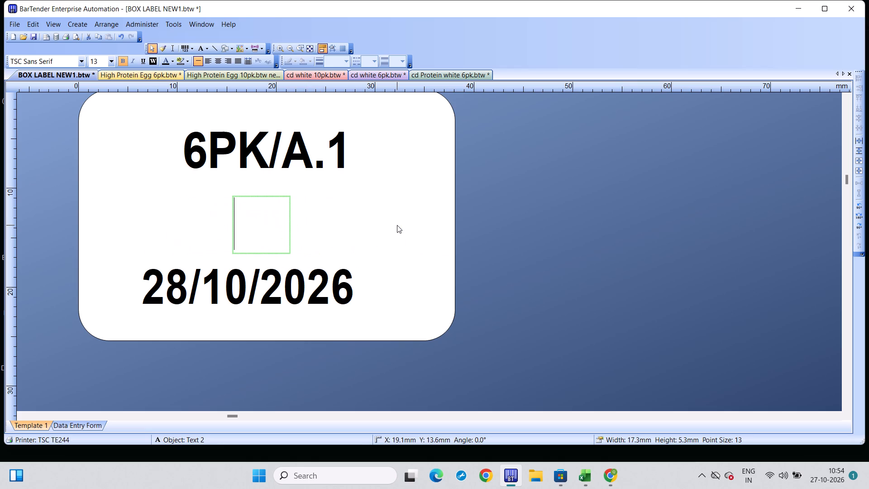
{"action": "key", "text": "d"}
{"action": "key", "text": "BackSpace"}
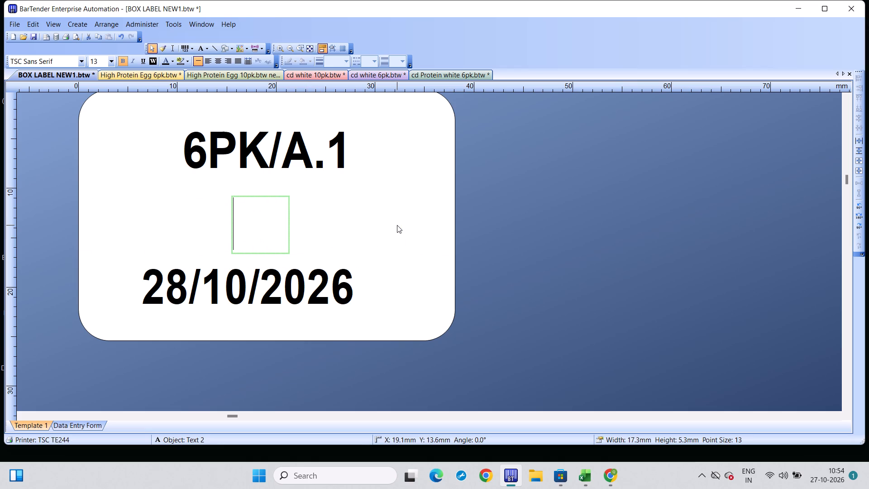
{"action": "type", "text": "CD"}
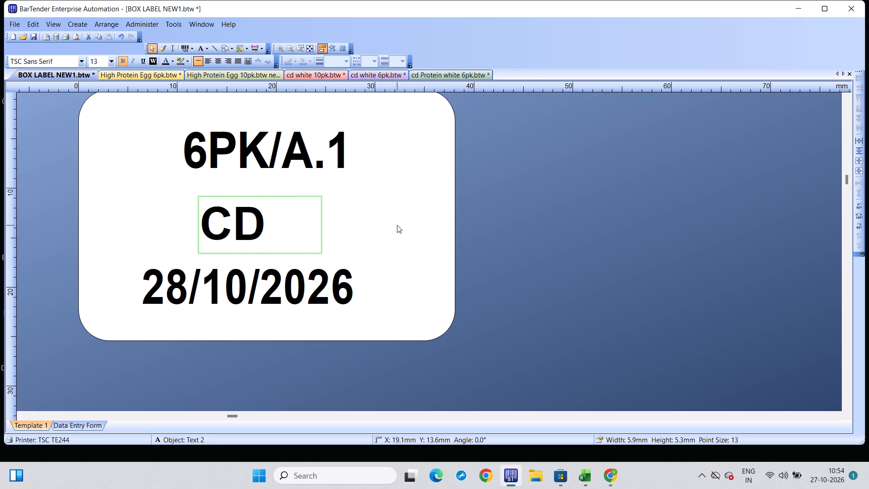
{"action": "key", "text": "space"}
{"action": "type", "text": "WHO"}
{"action": "key", "text": "BackSpace"}
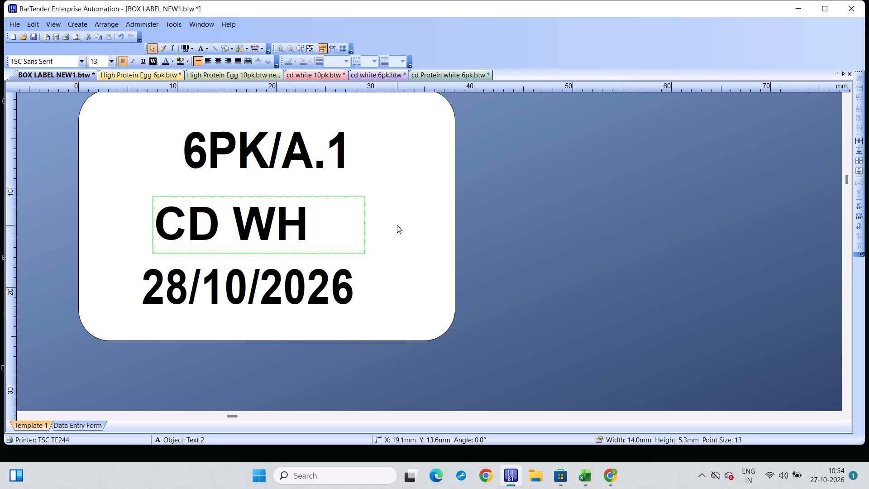
{"action": "type", "text": "ITE"}
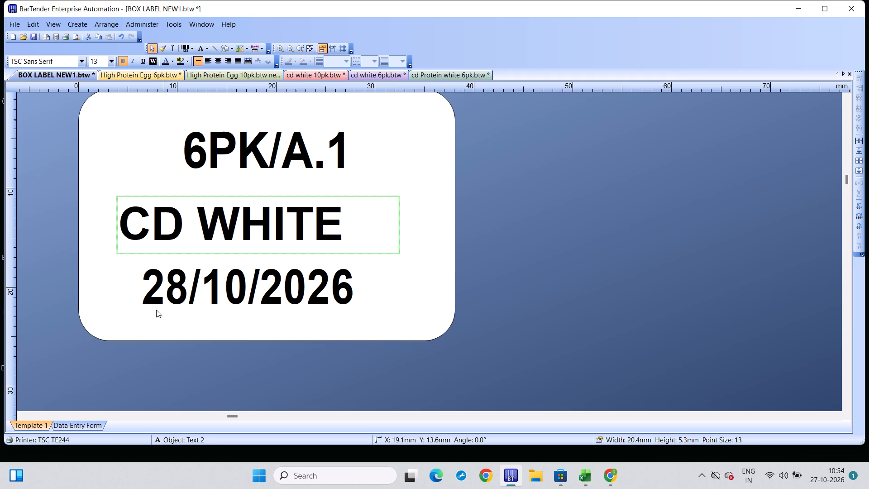
Change the date on the box label's bottom line to 27/10/2026.
{"action": "left_click", "coordinate": [186, 271]}
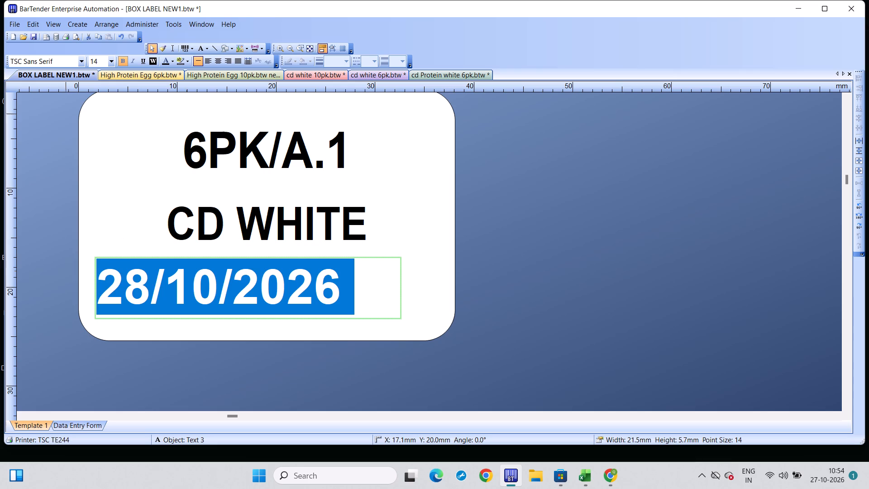
{"action": "left_click", "coordinate": [145, 280]}
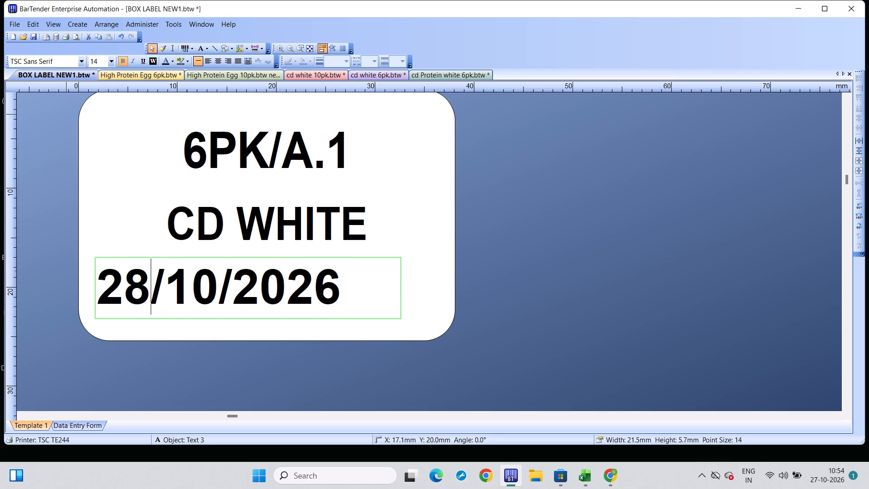
{"action": "key", "text": "BackSpace"}
{"action": "key", "text": "7"}
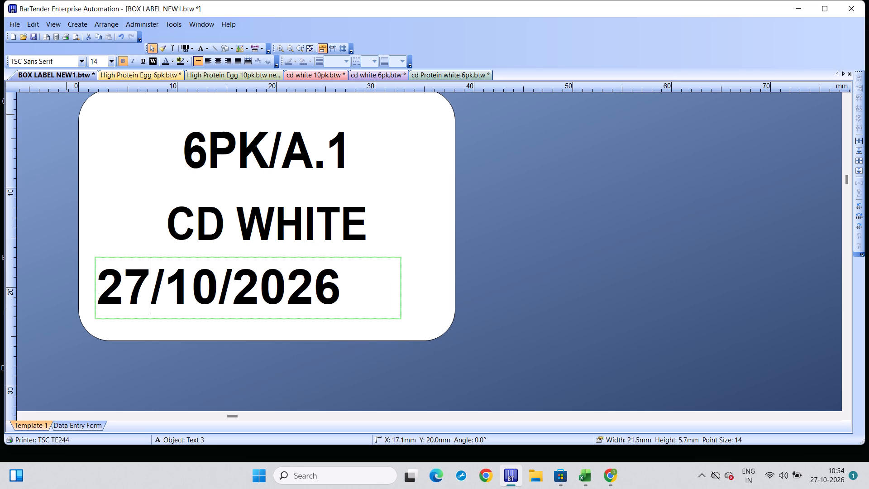
Print 4 copies of the 6PK/A.1 CD WHITE box label on the TSC TE244 printer.
{"action": "key", "text": "ctrl+p"}
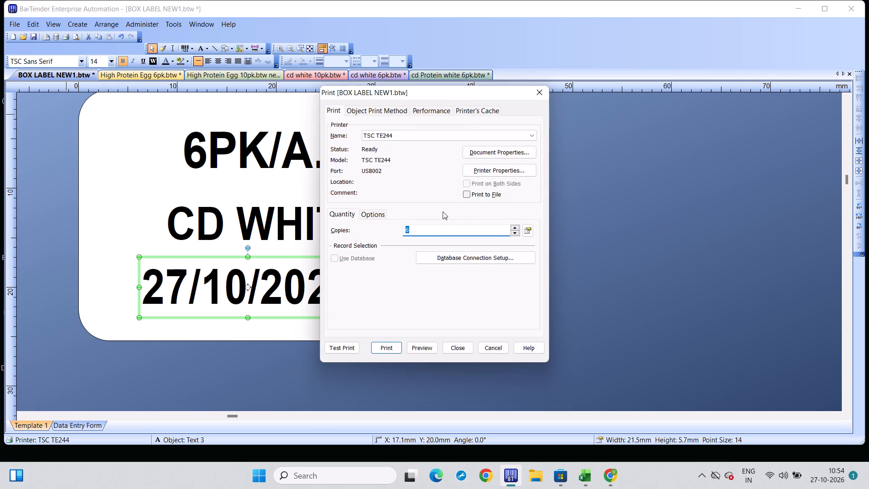
{"action": "left_click", "coordinate": [422, 224]}
{"action": "left_click", "coordinate": [417, 225]}
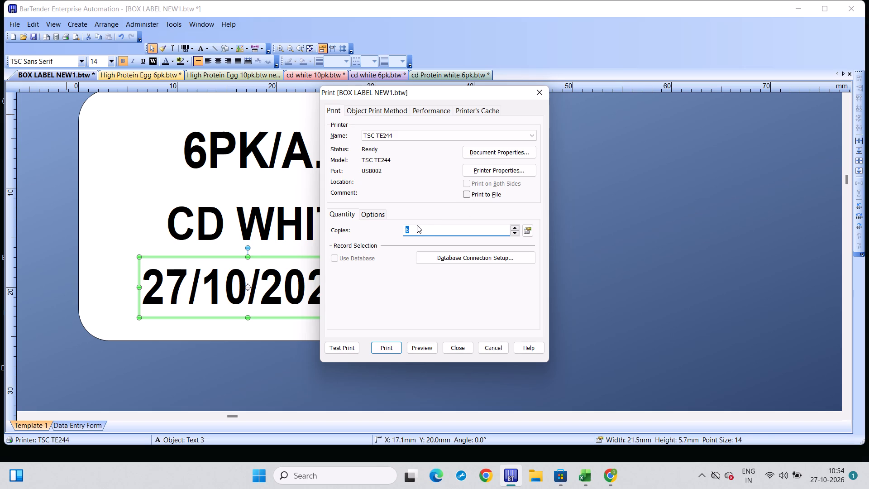
{"action": "left_click", "coordinate": [412, 234]}
{"action": "key", "text": "BackSpace"}
{"action": "key", "text": "4"}
{"action": "key", "text": "Return"}
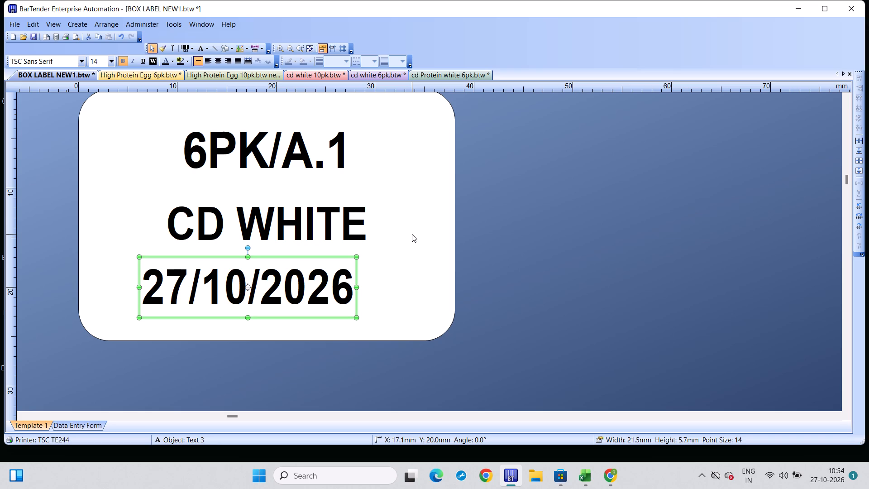
Change the product name on the box label's middle line to CD PROTEIN.
{"action": "left_click", "coordinate": [364, 216]}
{"action": "left_click", "coordinate": [364, 216]}
{"action": "left_click", "coordinate": [360, 216]}
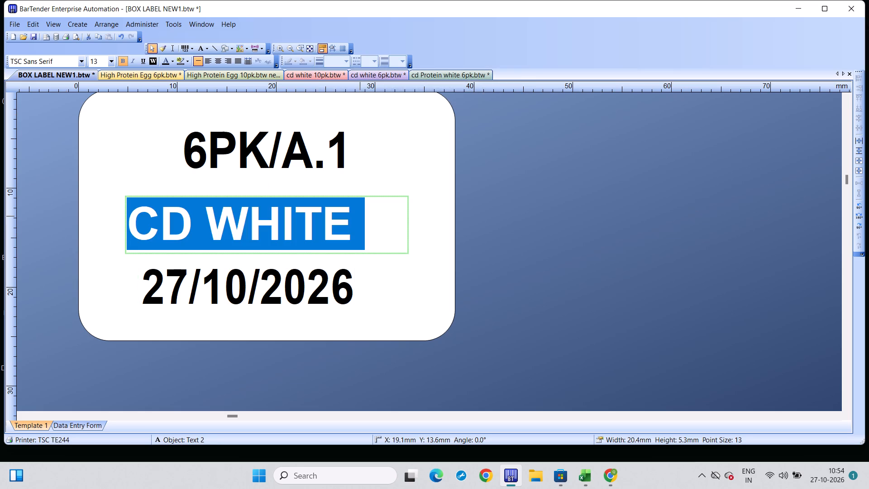
{"action": "left_click", "coordinate": [360, 216]}
{"action": "key", "text": "BackSpace"}
{"action": "key", "text": "BackSpace"}
{"action": "key", "text": "BackSpace"}
{"action": "key", "text": "BackSpace"}
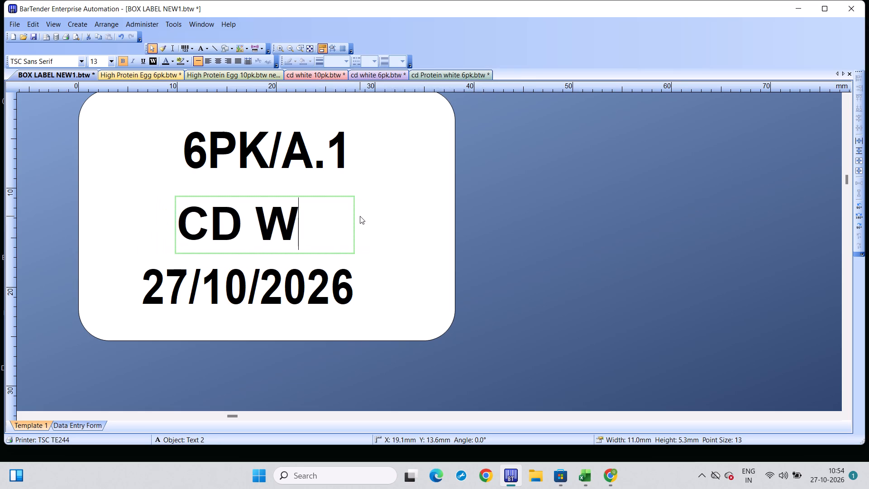
{"action": "key", "text": "BackSpace"}
{"action": "key", "text": "p"}
{"action": "key", "text": "r"}
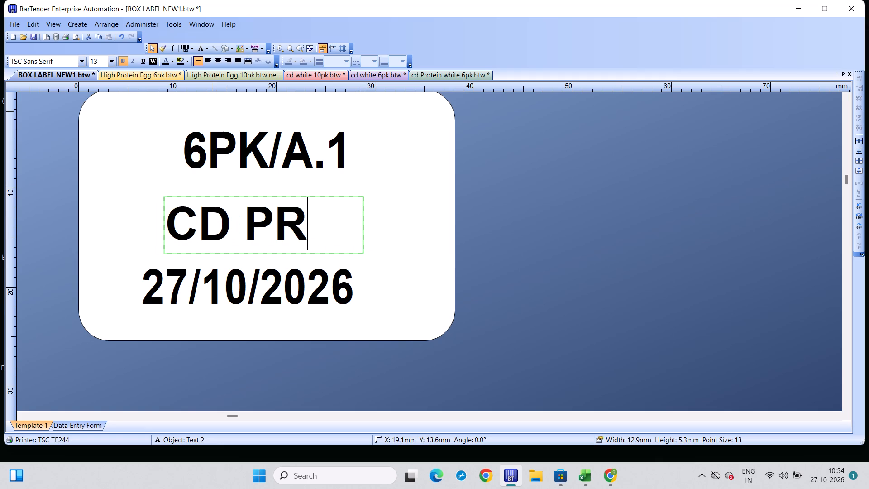
{"action": "type", "text": "OTE"}
{"action": "key", "text": "i"}
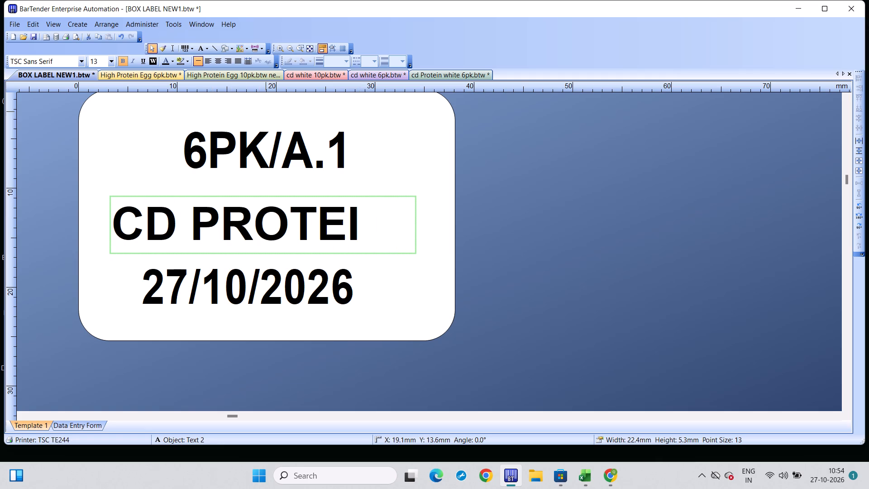
{"action": "key", "text": "n"}
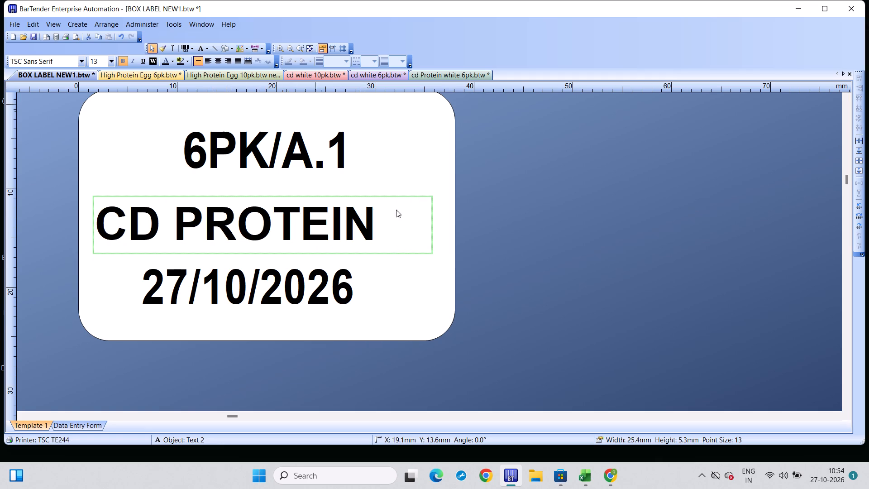
{"action": "scroll", "coordinate": [415, 211], "scroll_direction": "up", "scroll_amount": 3}
{"action": "scroll", "coordinate": [415, 211], "scroll_direction": "down", "scroll_amount": 1}
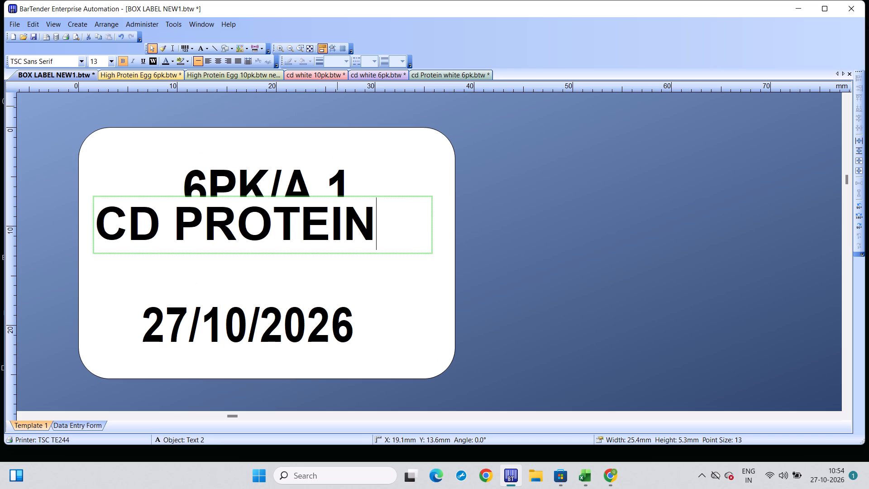
{"action": "left_click", "coordinate": [392, 189]}
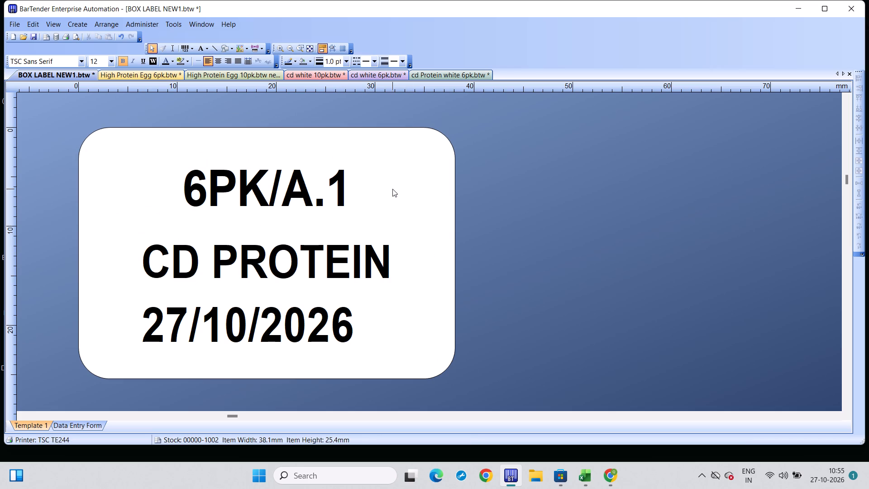
Print 4 copies of the 6PK/A.1 CD PROTEIN box label on the TSC TE244 printer.
{"action": "key", "text": "ctrl+p"}
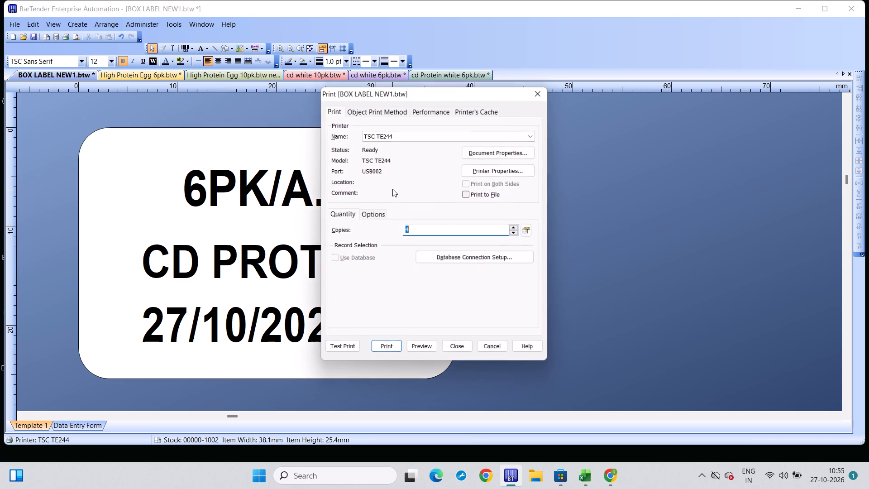
{"action": "key", "text": "Return"}
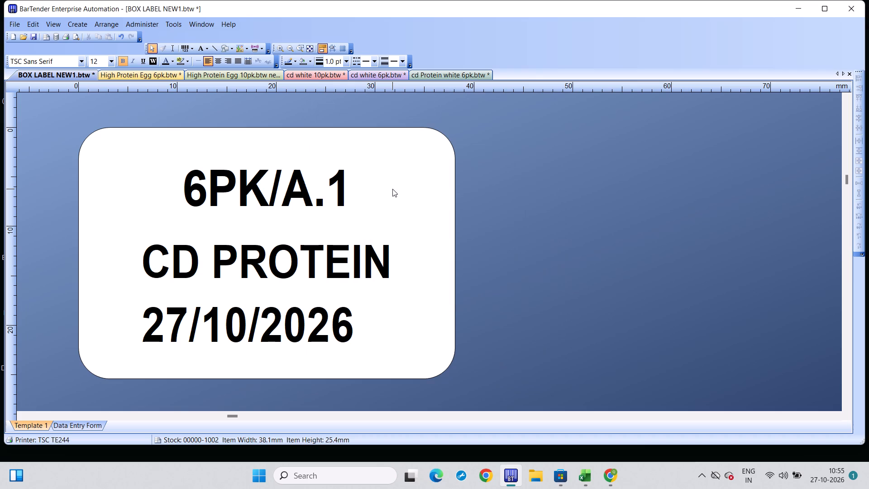
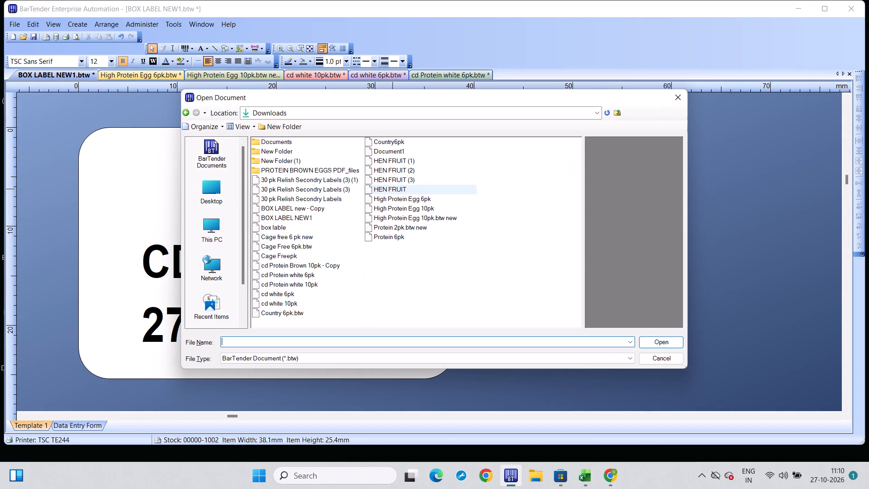
Open the label document cd Protein Brown 10pk - Copy from the Downloads folder.
{"action": "left_click", "coordinate": [296, 265]}
{"action": "double_click", "coordinate": [296, 265]}
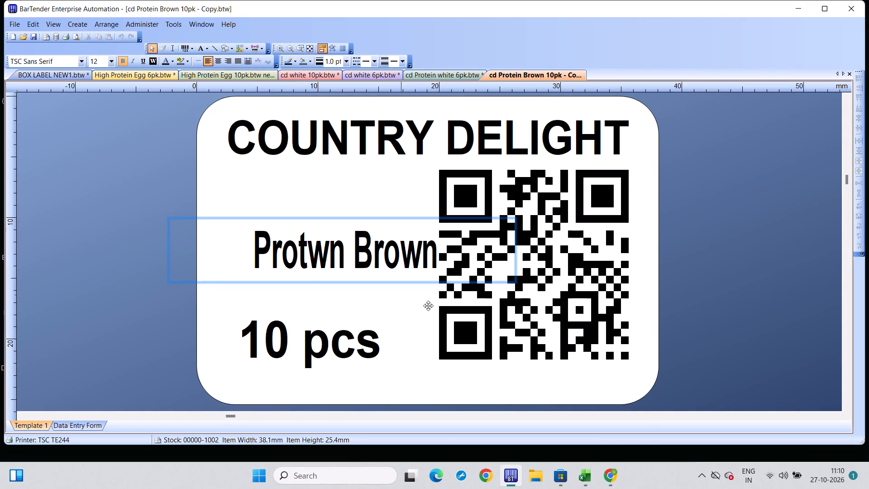
Set the QR code's embedded data to 0000799#271026#01#501110#000001.
{"action": "double_click", "coordinate": [578, 336]}
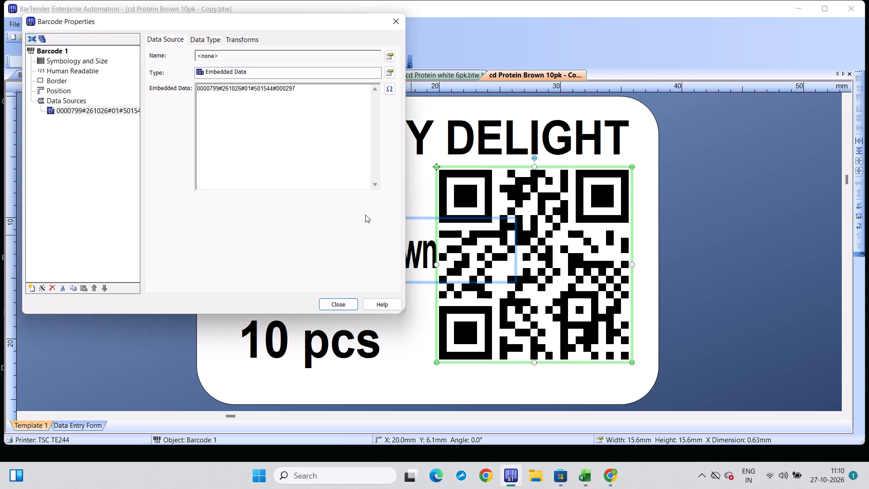
{"action": "left_click", "coordinate": [306, 115]}
{"action": "key", "text": "BackSpace"}
{"action": "key", "text": "BackSpace"}
{"action": "key", "text": "BackSpace"}
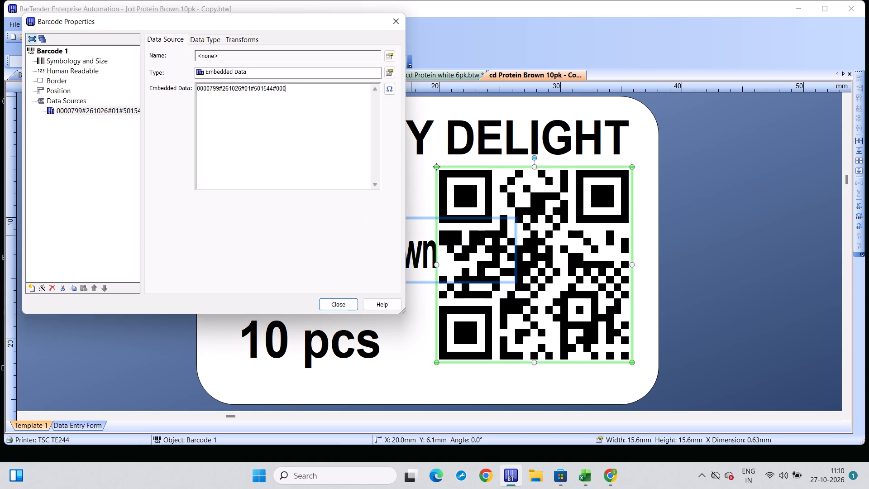
{"action": "type", "text": "00"}
{"action": "key", "text": "1"}
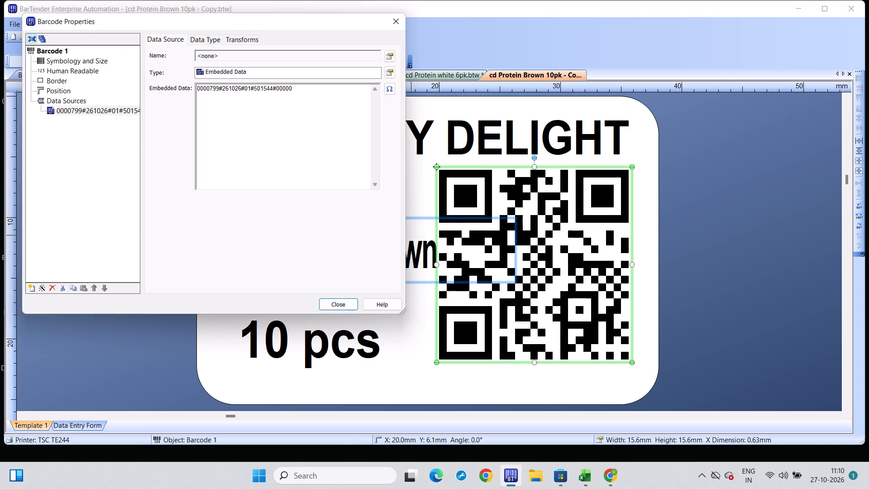
{"action": "left_click", "coordinate": [229, 99]}
{"action": "key", "text": "BackSpace"}
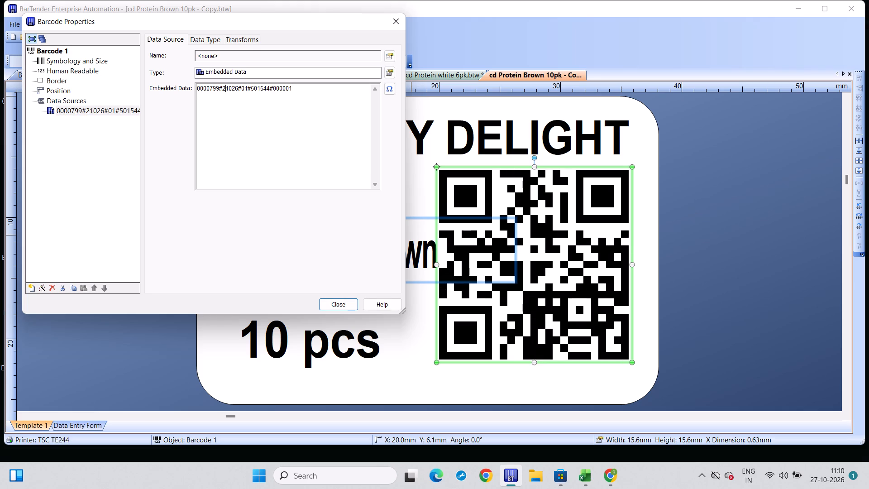
{"action": "key", "text": "7"}
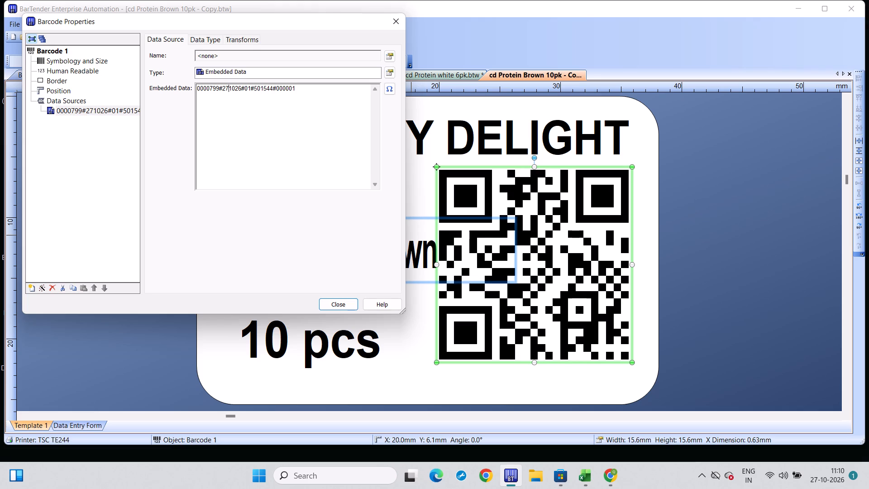
{"action": "left_click", "coordinate": [272, 99]}
{"action": "key", "text": "BackSpace"}
{"action": "key", "text": "BackSpace"}
{"action": "key", "text": "BackSpace"}
{"action": "key", "text": "BackSpace"}
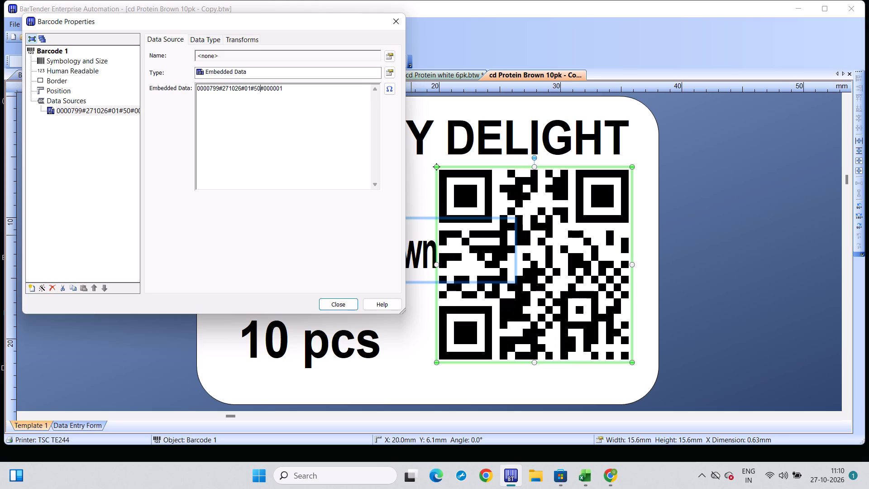
{"action": "type", "text": "1110"}
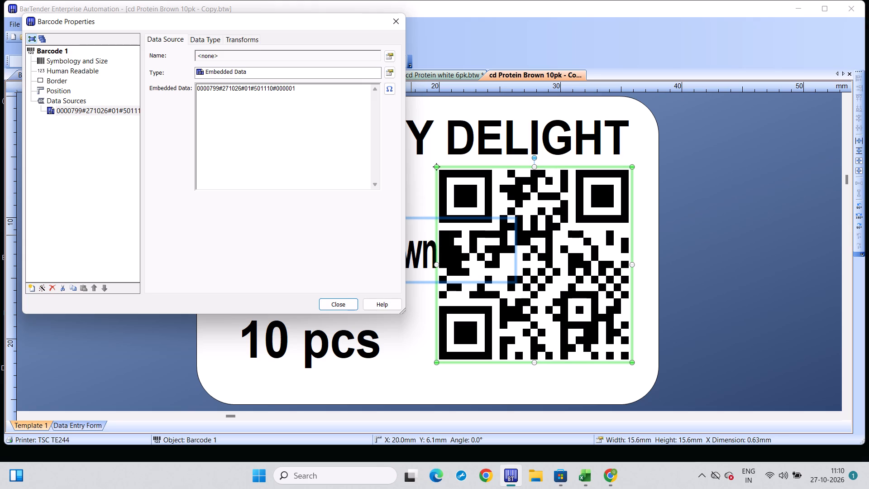
{"action": "key", "text": "Return"}
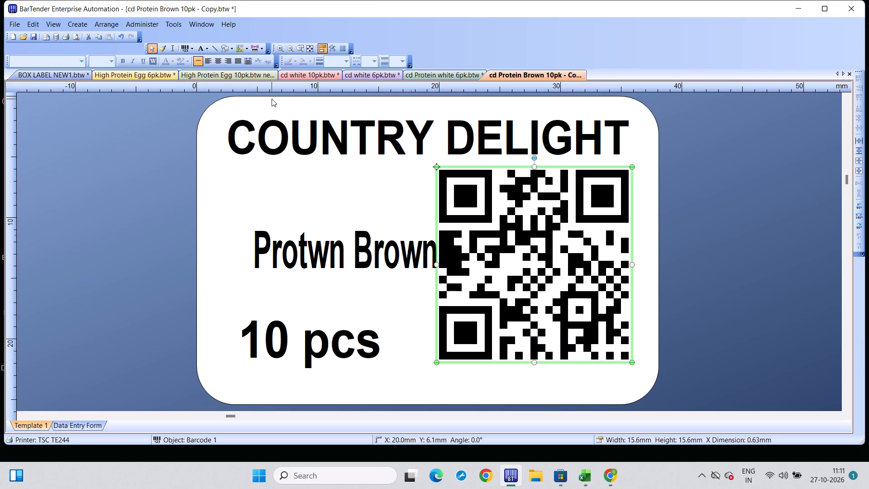
Print 206 serial numbers of the Protein Brown 10 pcs label, one copy each, on the TSC TE244 printer.
{"action": "key", "text": "ctrl+p"}
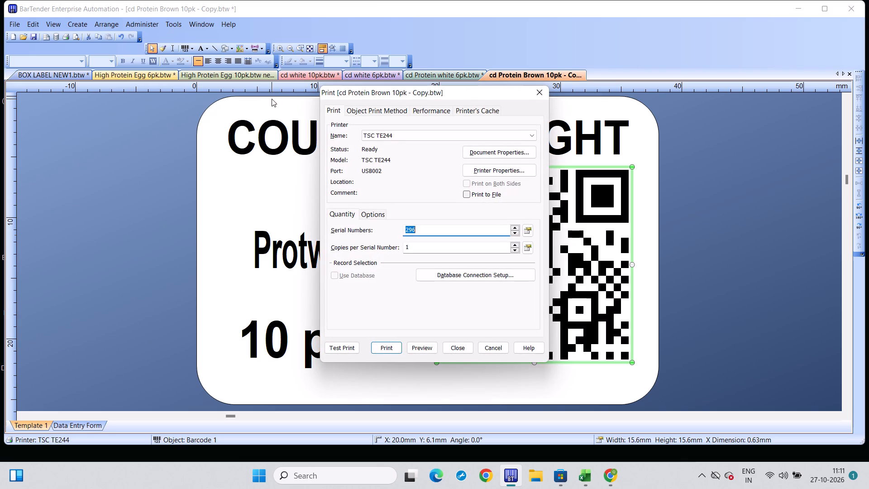
{"action": "type", "text": "20"}
{"action": "key", "text": "6"}
{"action": "key", "text": "Return"}
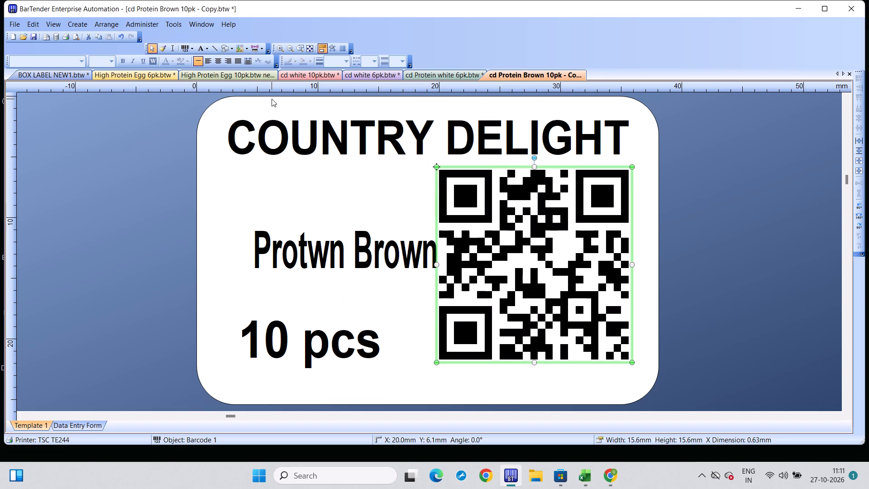
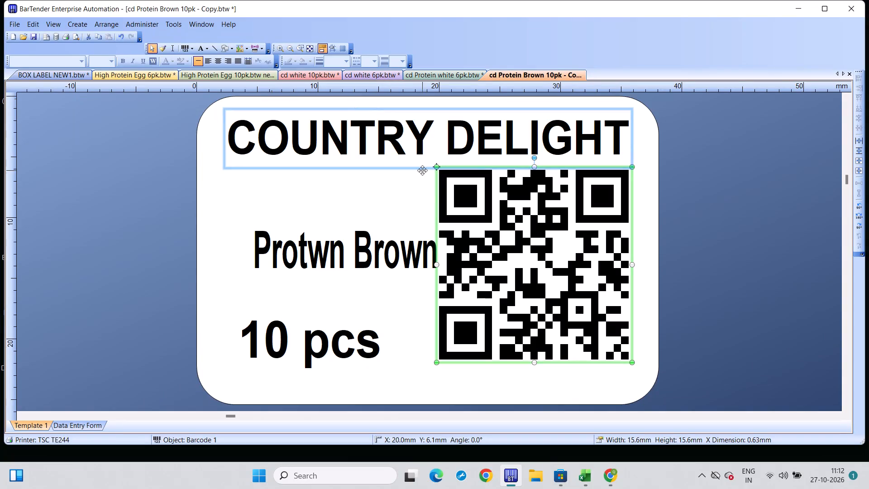
Set the QR code's embedded data to 0000799#281026#01#501113#000001 on the Protein Brown 10 pcs label.
{"action": "double_click", "coordinate": [516, 244]}
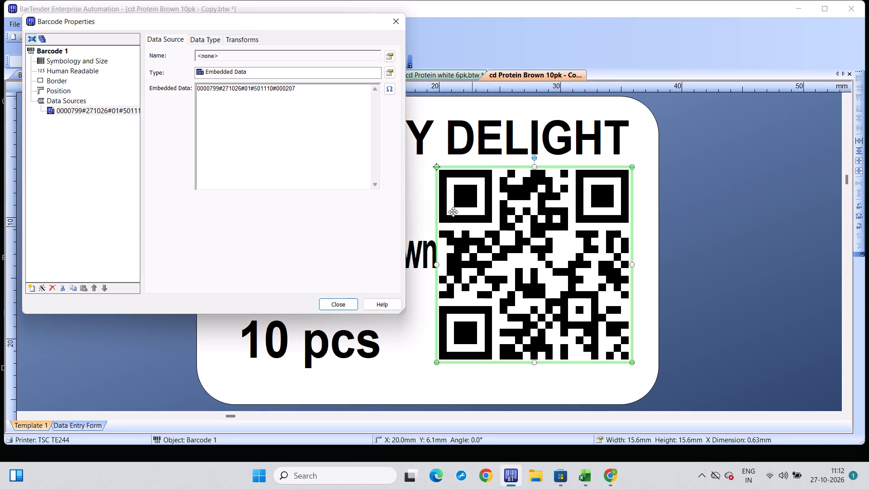
{"action": "left_click", "coordinate": [310, 119]}
{"action": "key", "text": "BackSpace"}
{"action": "key", "text": "BackSpace"}
{"action": "key", "text": "BackSpace"}
{"action": "type", "text": "001"}
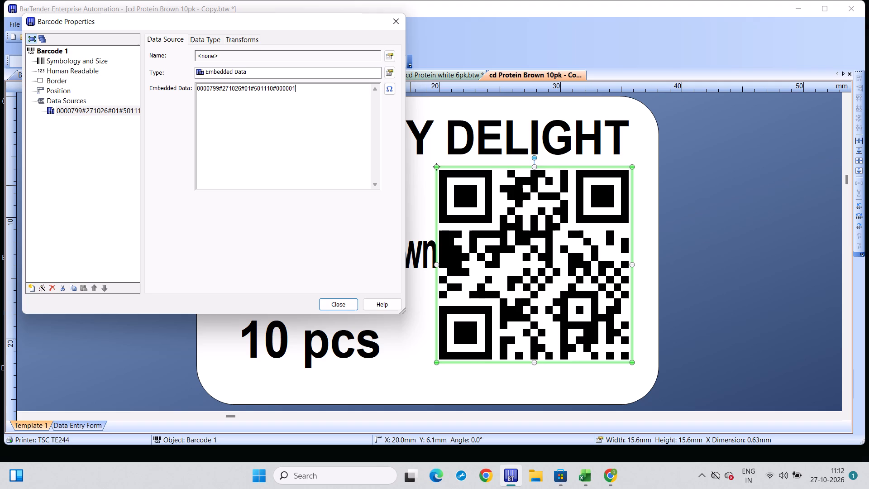
{"action": "left_click", "coordinate": [230, 101]}
{"action": "key", "text": "BackSpace"}
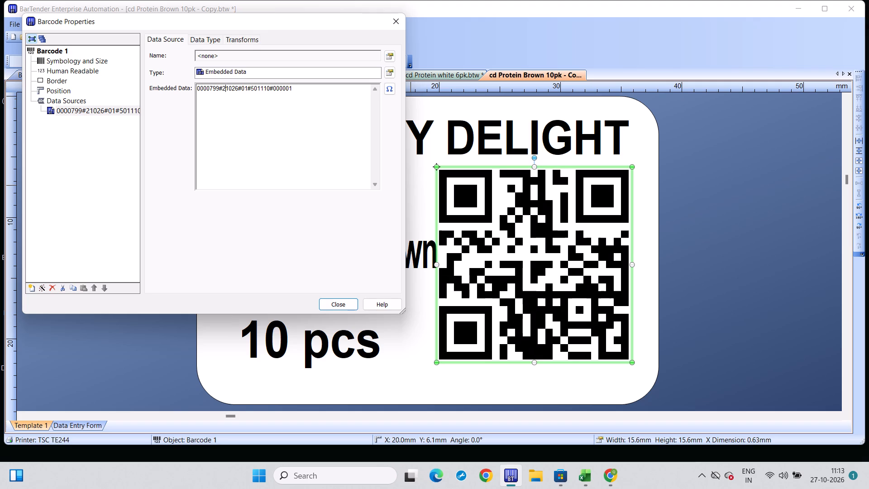
{"action": "key", "text": "8"}
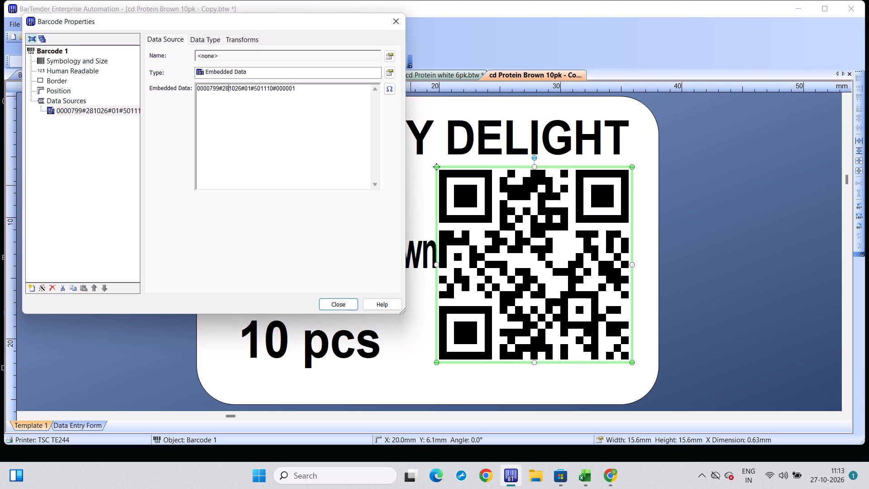
{"action": "left_click", "coordinate": [273, 100]}
{"action": "key", "text": "BackSpace"}
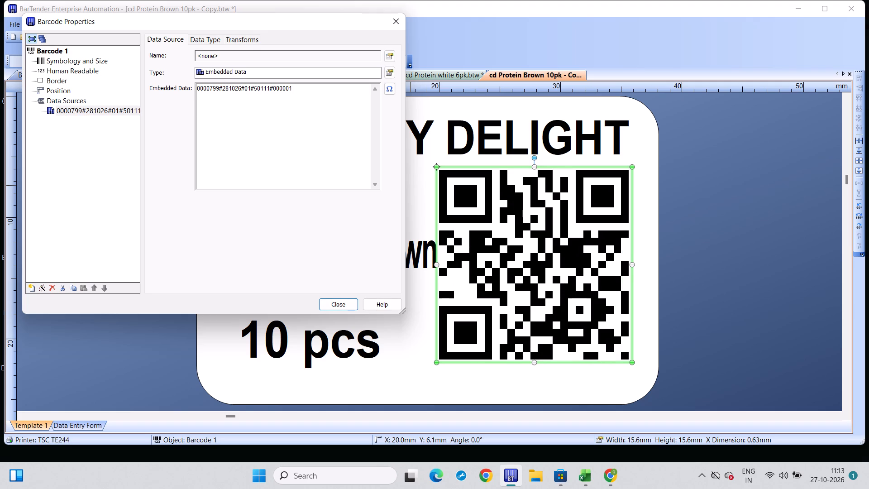
{"action": "key", "text": "3"}
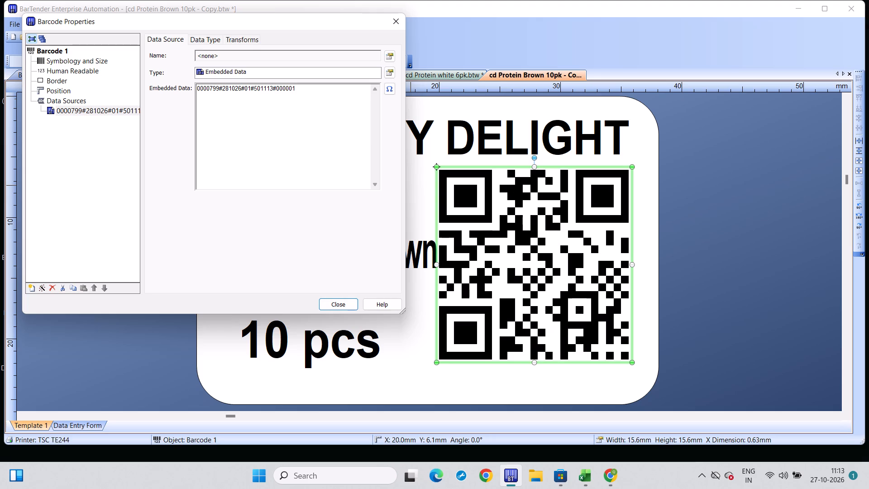
{"action": "key", "text": "Return"}
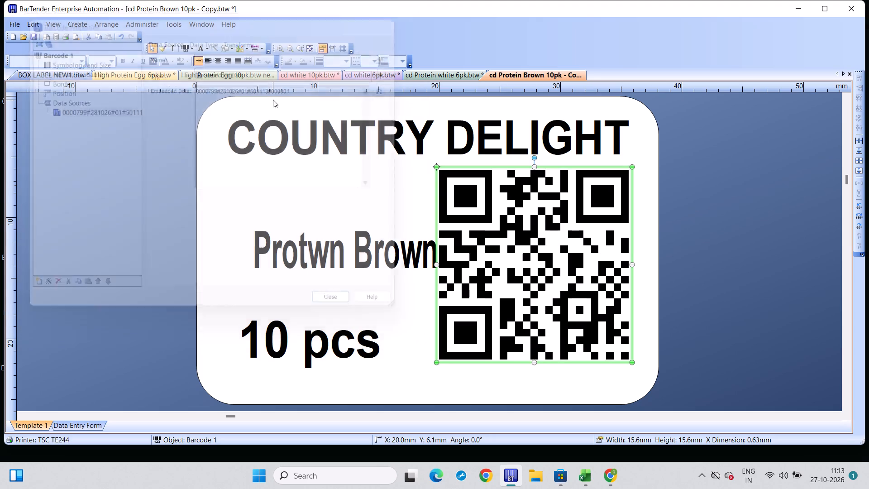
Print 546 serial numbers of the Protein Brown 10 pcs label, one copy each, on the TSC TE244 printer.
{"action": "key", "text": "ctrl+p"}
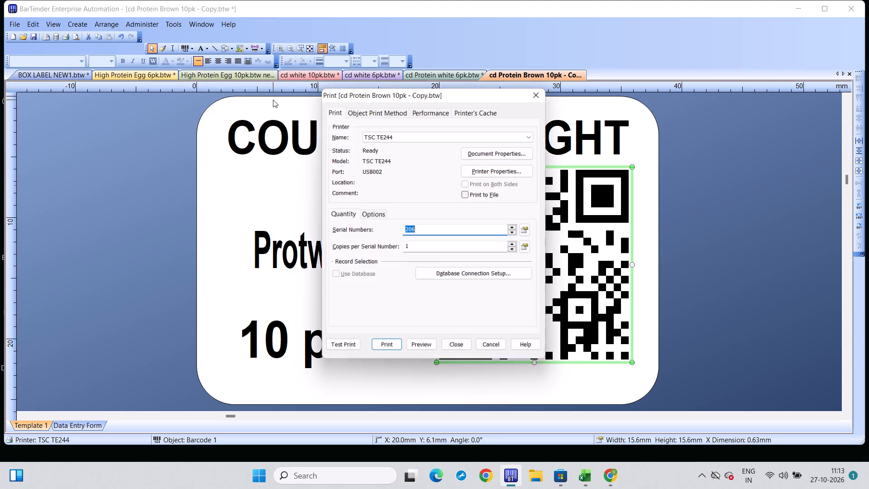
{"action": "type", "text": "54"}
{"action": "key", "text": "6"}
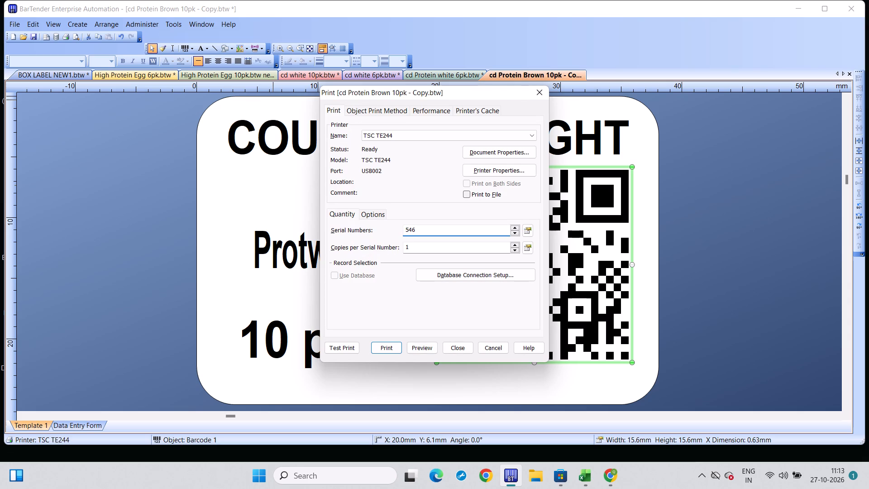
{"action": "key", "text": "Return"}
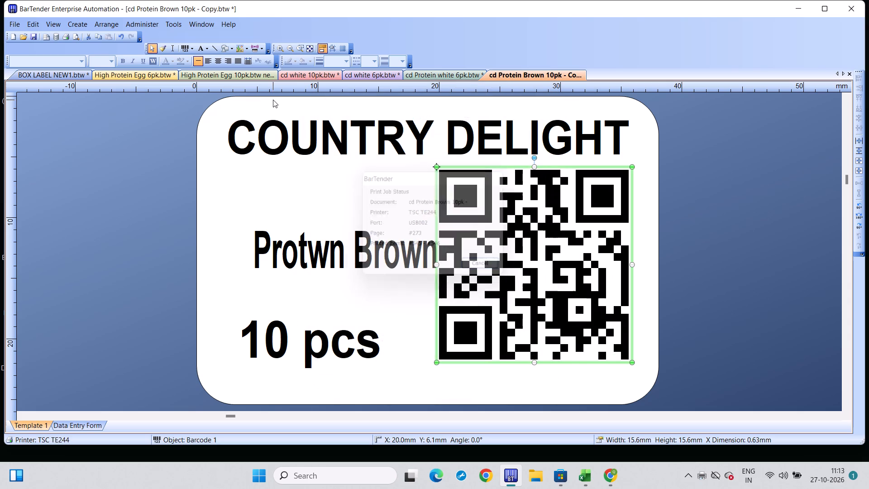
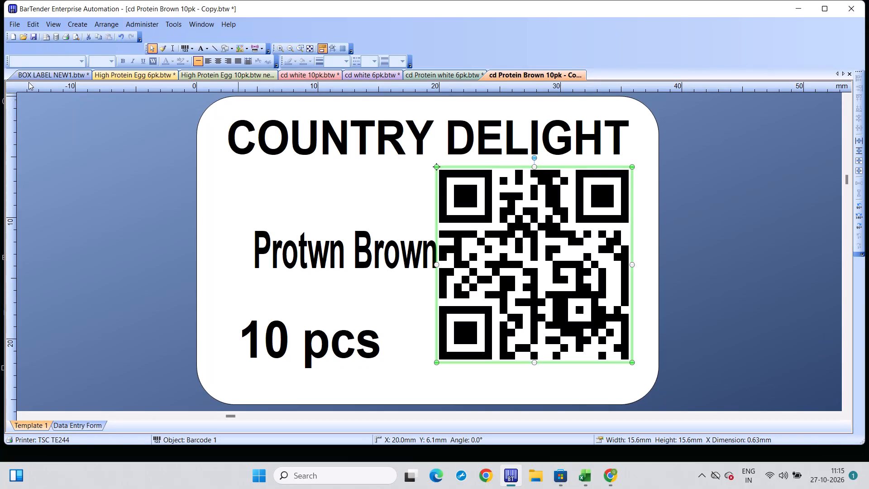
Switch to the box label document BOX LABEL NEW1.btw.
{"action": "left_click", "coordinate": [39, 73]}
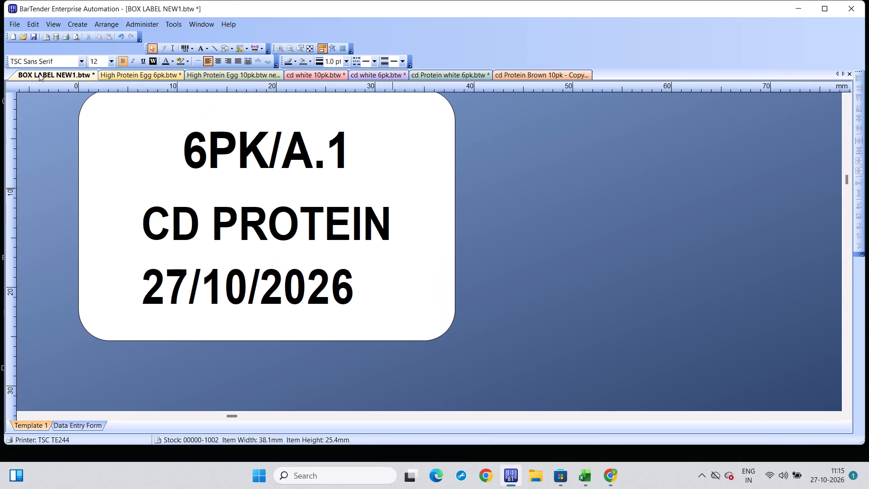
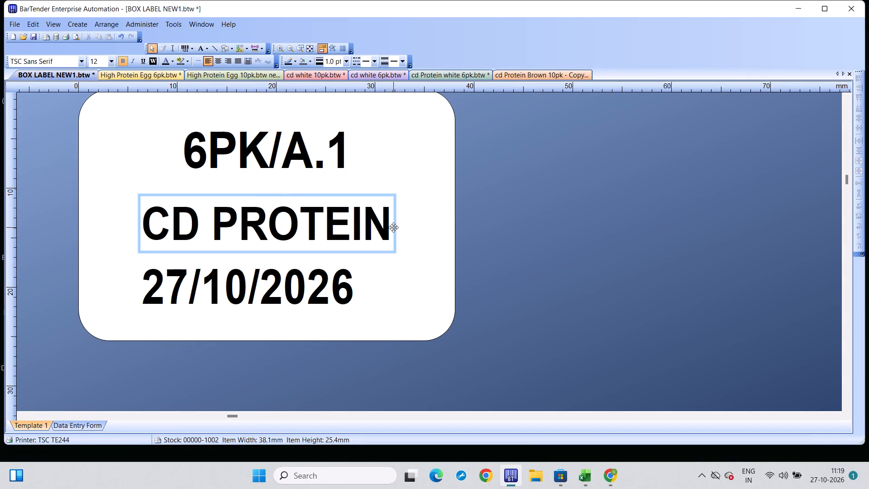
Change the pack size line of the box label to 10PK/A.1.
{"action": "left_click", "coordinate": [209, 158]}
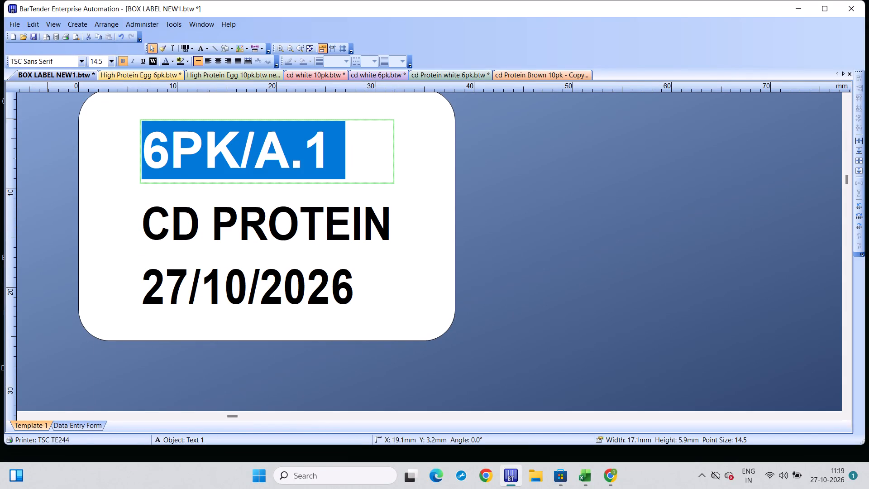
{"action": "left_click", "coordinate": [172, 147]}
{"action": "key", "text": "BackSpace"}
{"action": "type", "text": "10"}
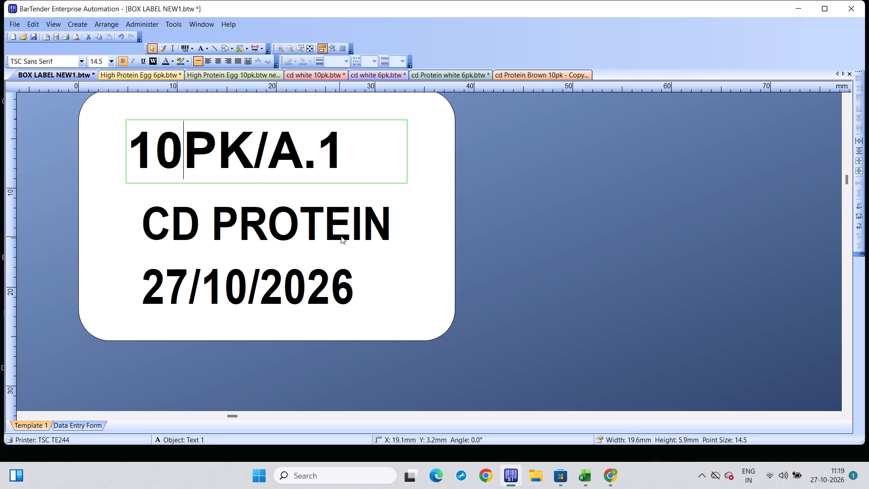
Replace the product name on the box label's middle line with TABLE WHITE.
{"action": "left_click", "coordinate": [344, 221]}
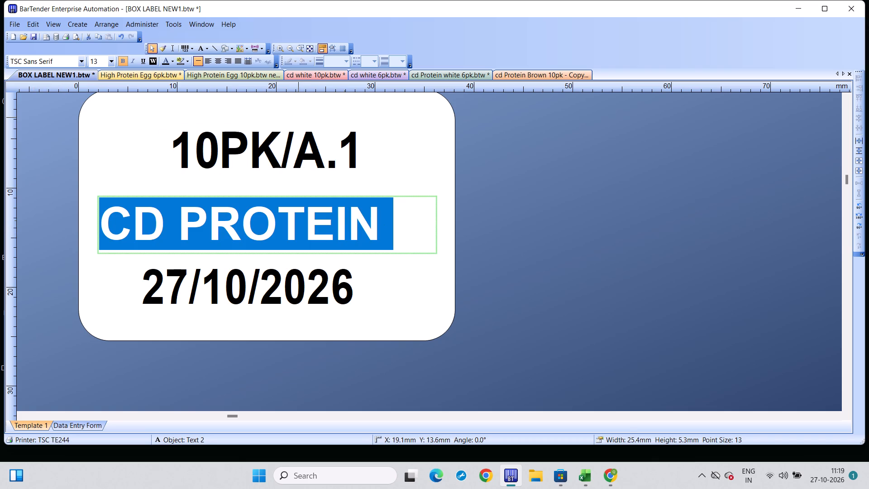
{"action": "left_click", "coordinate": [380, 222]}
{"action": "key", "text": "BackSpace"}
{"action": "key", "text": "BackSpace"}
{"action": "key", "text": "BackSpace"}
{"action": "key", "text": "BackSpace"}
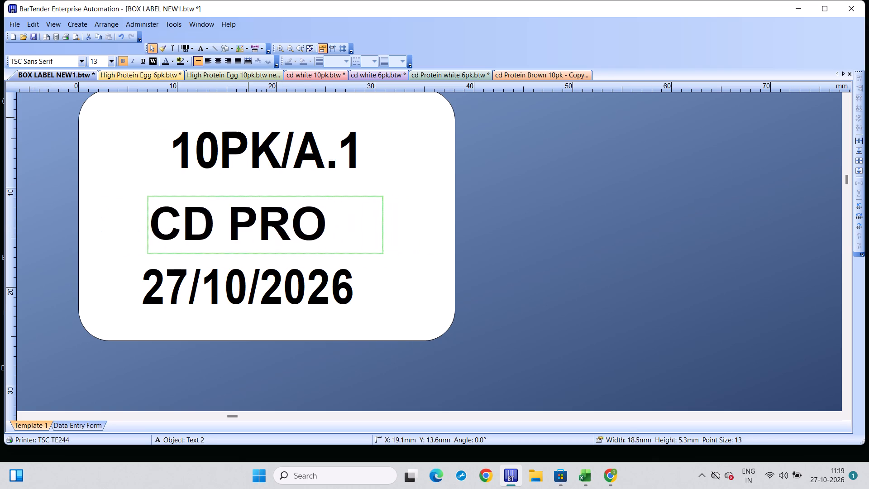
{"action": "key", "text": "BackSpace"}
{"action": "key", "text": "BackSpace"}
{"action": "key", "text": "BackSpace"}
{"action": "key", "text": "BackSpace"}
{"action": "key", "text": "BackSpace"}
{"action": "key", "text": "BackSpace"}
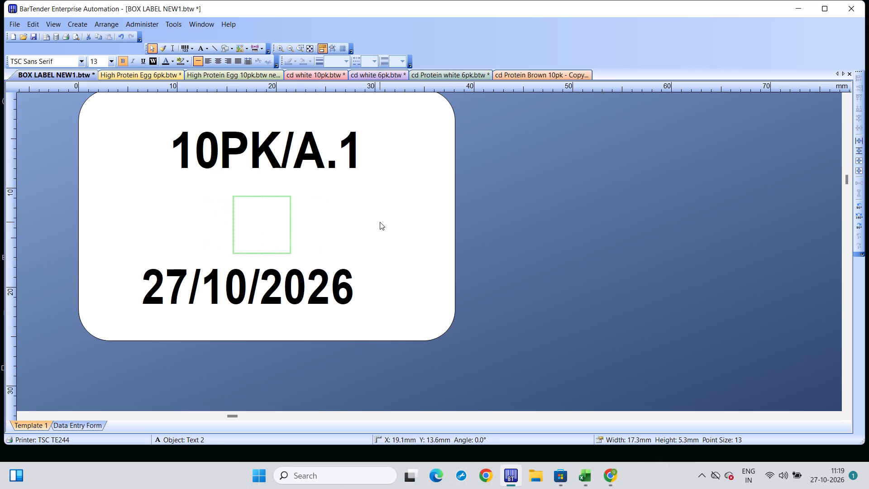
{"action": "type", "text": "TABLE"}
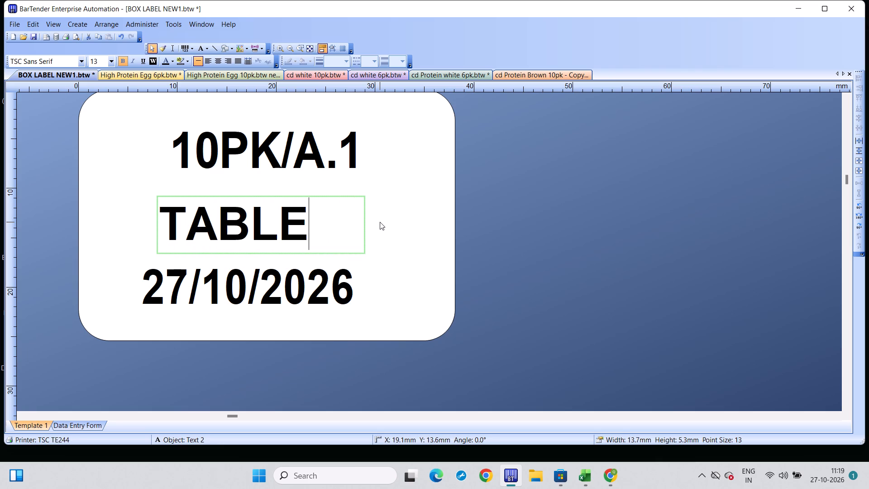
{"action": "key", "text": "space"}
{"action": "key", "text": "w"}
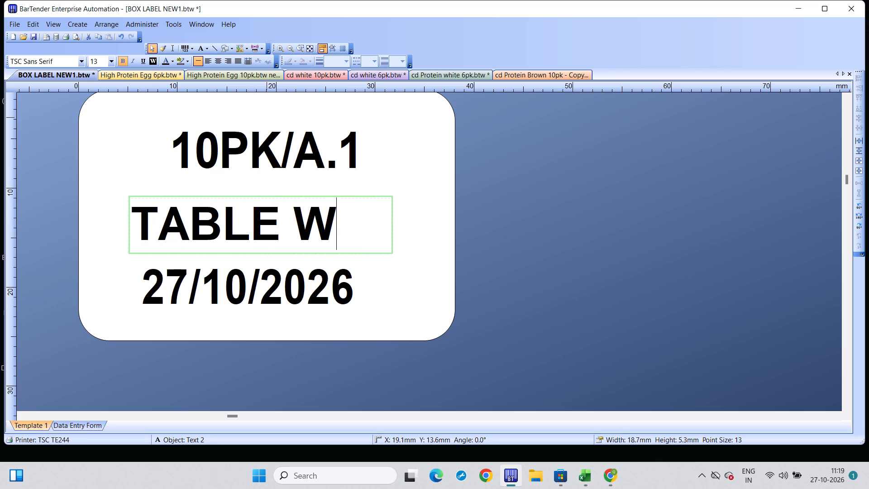
{"action": "type", "text": "HITE"}
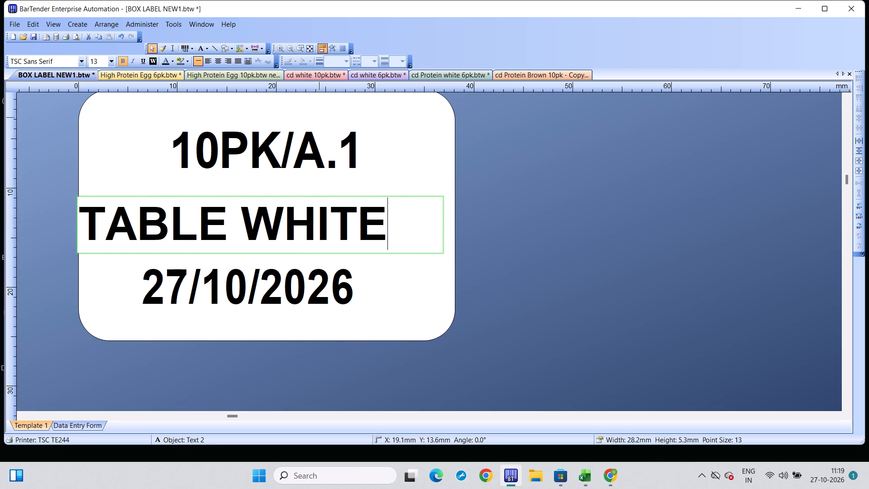
Change the date on the box label to 28/10/2026.
{"action": "left_click", "coordinate": [186, 279]}
{"action": "left_click", "coordinate": [143, 288]}
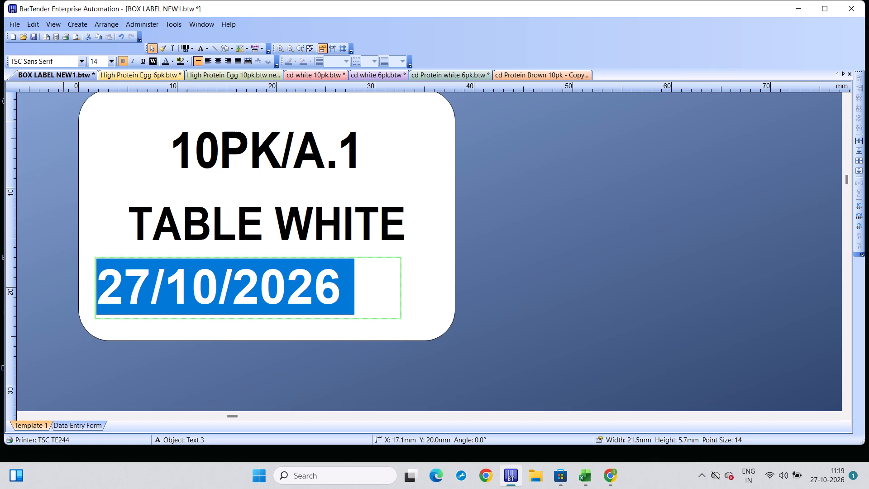
{"action": "key", "text": "BackSpace"}
{"action": "key", "text": "8"}
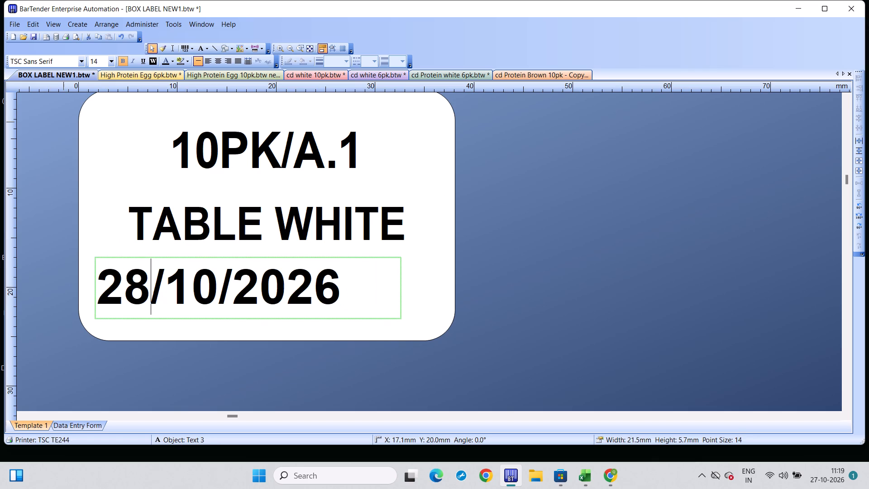
Print 60 copies of the box label on the TSC TE244 printer.
{"action": "key", "text": "ctrl+p"}
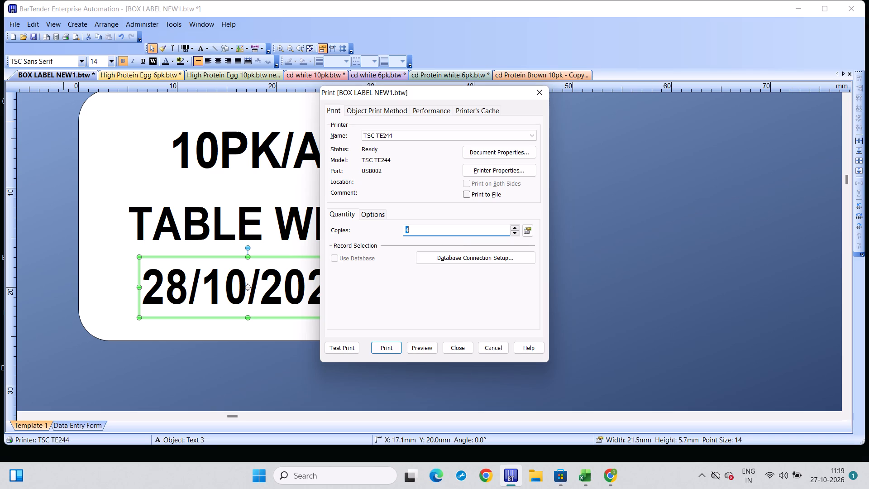
{"action": "left_click", "coordinate": [420, 231]}
{"action": "key", "text": "BackSpace"}
{"action": "key", "text": "6"}
{"action": "key", "text": "0"}
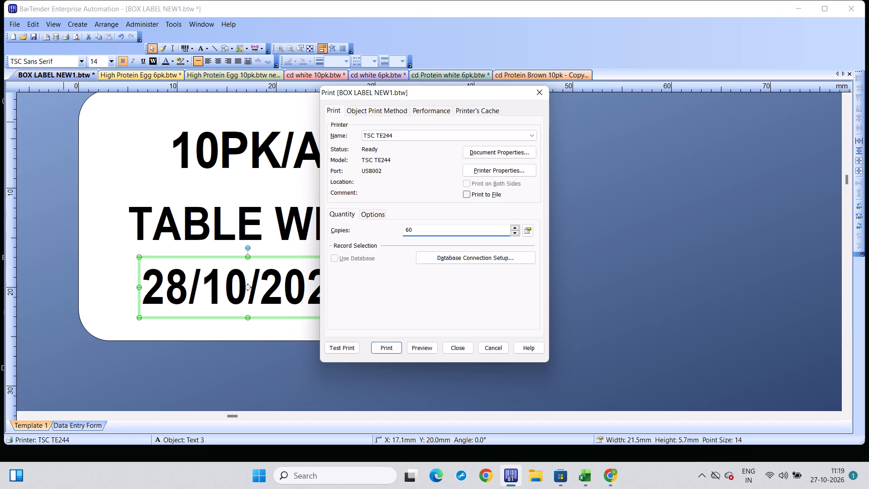
{"action": "left_click", "coordinate": [381, 349]}
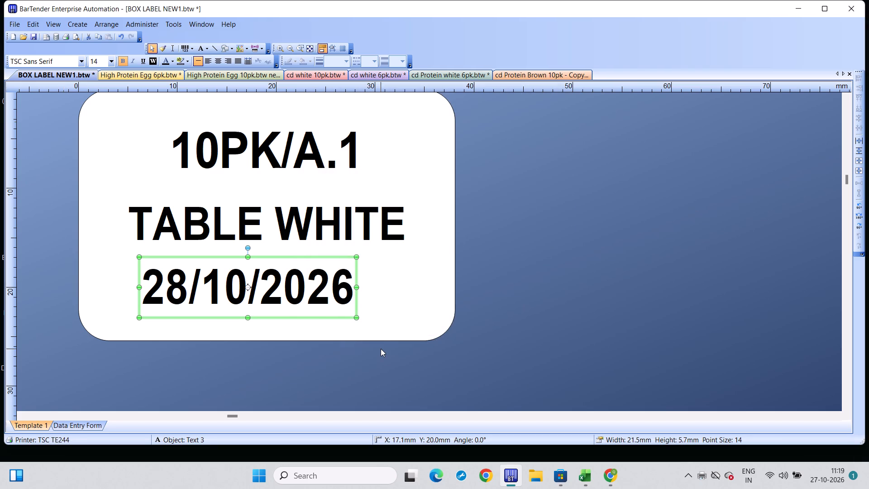
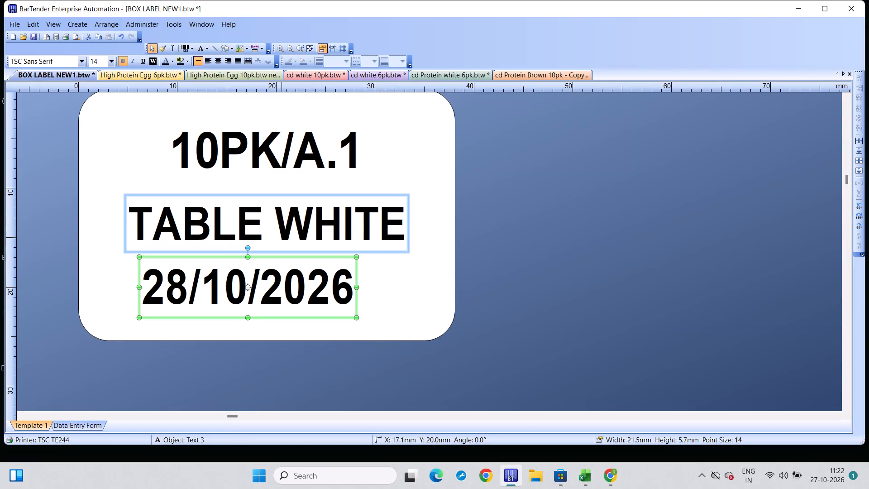
Replace the product name on the box label's middle line with ORANGE YOLK.
{"action": "left_click", "coordinate": [268, 228]}
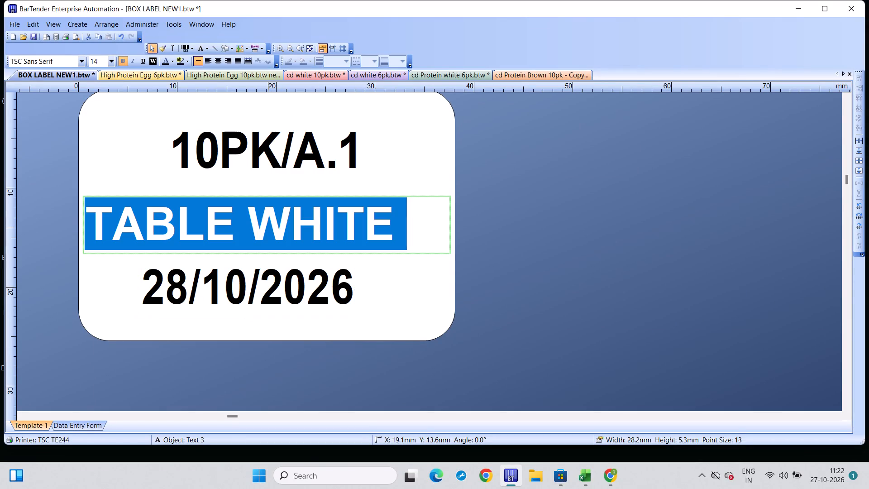
{"action": "left_click", "coordinate": [235, 228]}
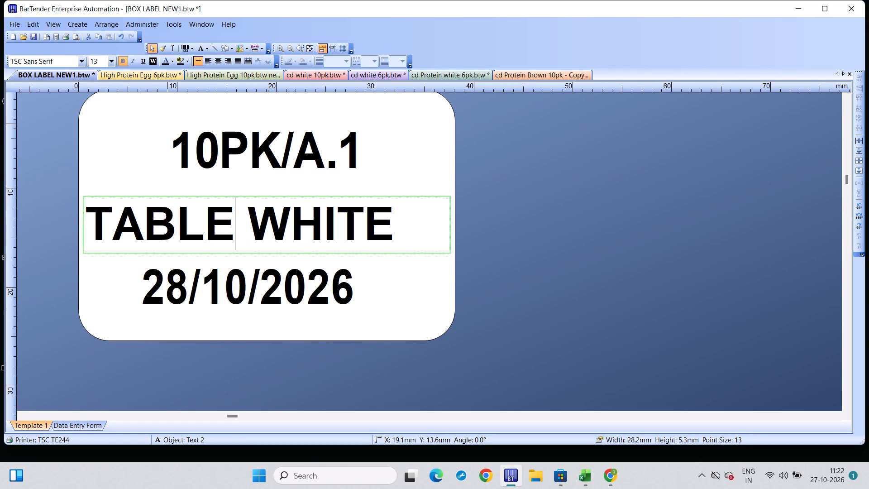
{"action": "key", "text": "BackSpace"}
{"action": "key", "text": "BackSpace"}
{"action": "key", "text": "BackSpace"}
{"action": "key", "text": "BackSpace"}
{"action": "key", "text": "BackSpace"}
{"action": "type", "text": "ORAN"}
{"action": "type", "text": "GE"}
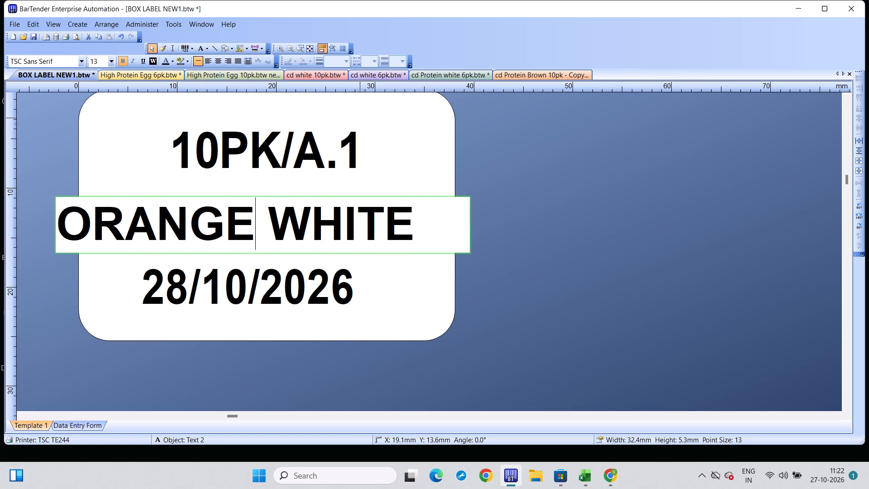
{"action": "left_click", "coordinate": [415, 226]}
{"action": "key", "text": "BackSpace"}
{"action": "key", "text": "BackSpace"}
{"action": "key", "text": "BackSpace"}
{"action": "key", "text": "BackSpace"}
{"action": "key", "text": "BackSpace"}
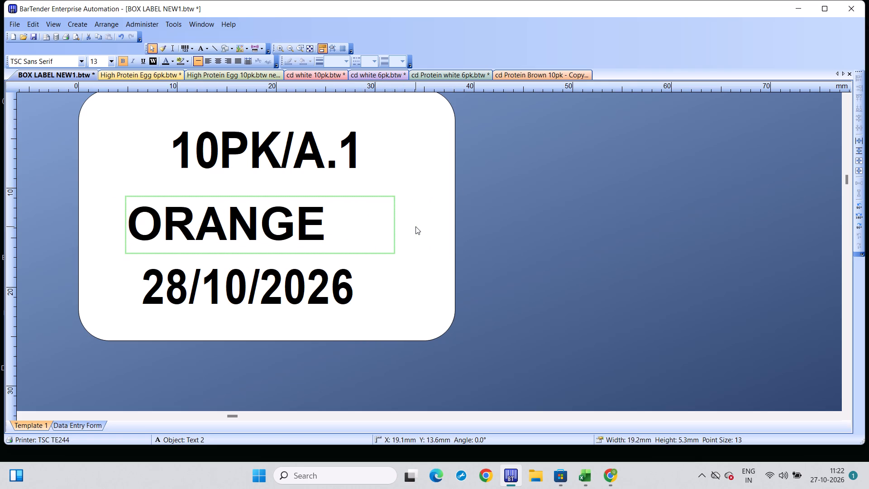
{"action": "type", "text": "YOLK"}
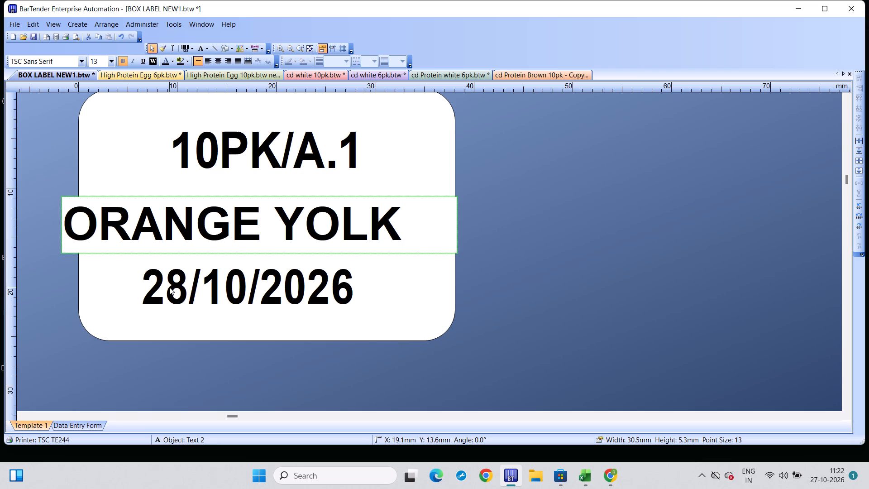
Print 16 copies of the ORANGE YOLK box label on the TSC TE244 printer.
{"action": "key", "text": "ctrl+p"}
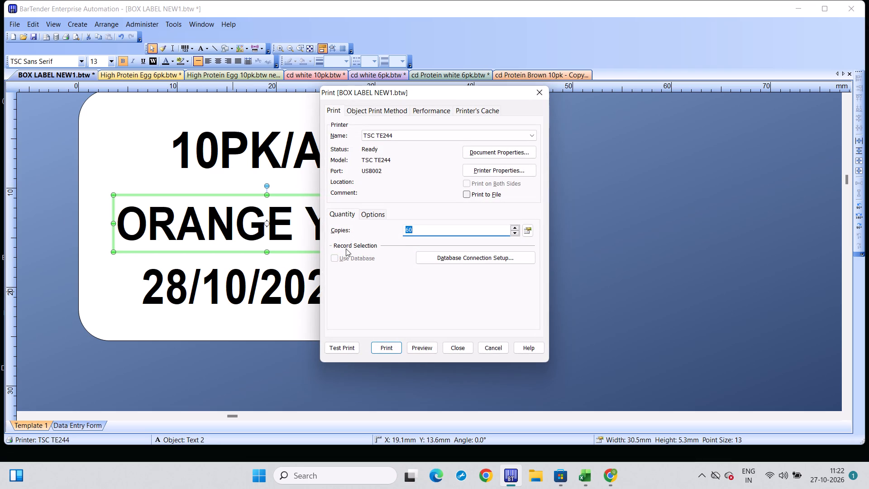
{"action": "left_click", "coordinate": [415, 227]}
{"action": "key", "text": "BackSpace"}
{"action": "key", "text": "BackSpace"}
{"action": "type", "text": "16"}
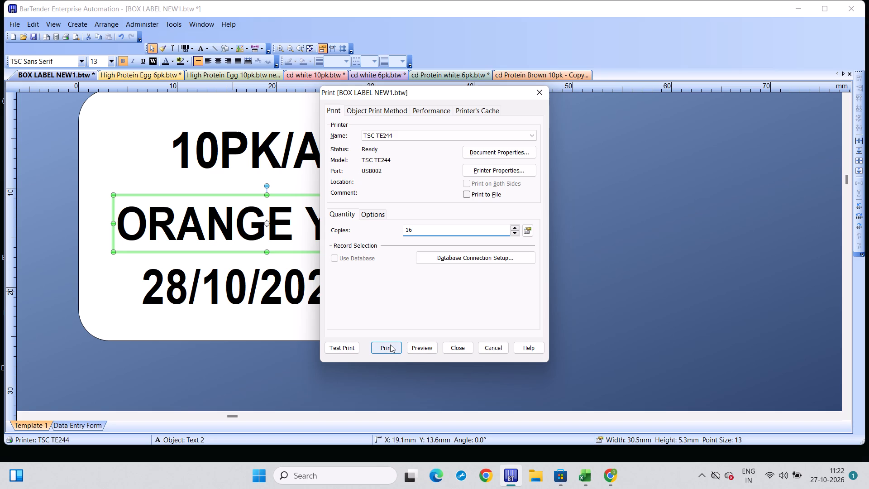
{"action": "left_click", "coordinate": [390, 345]}
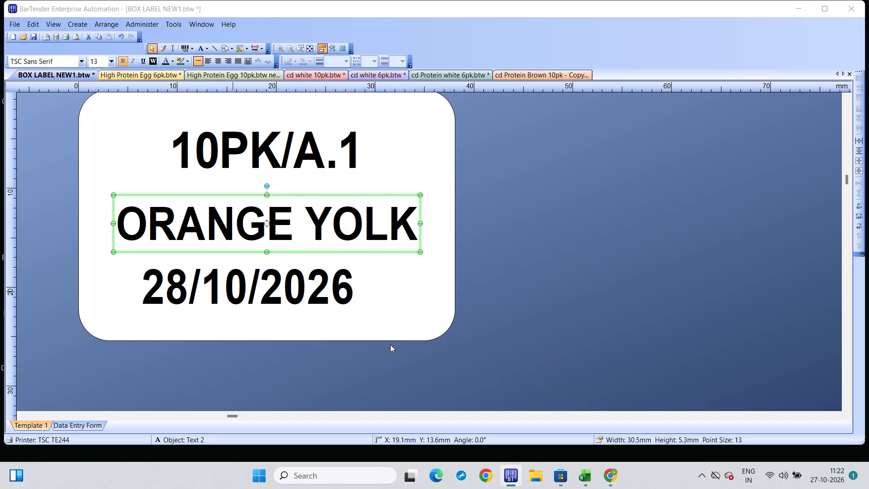
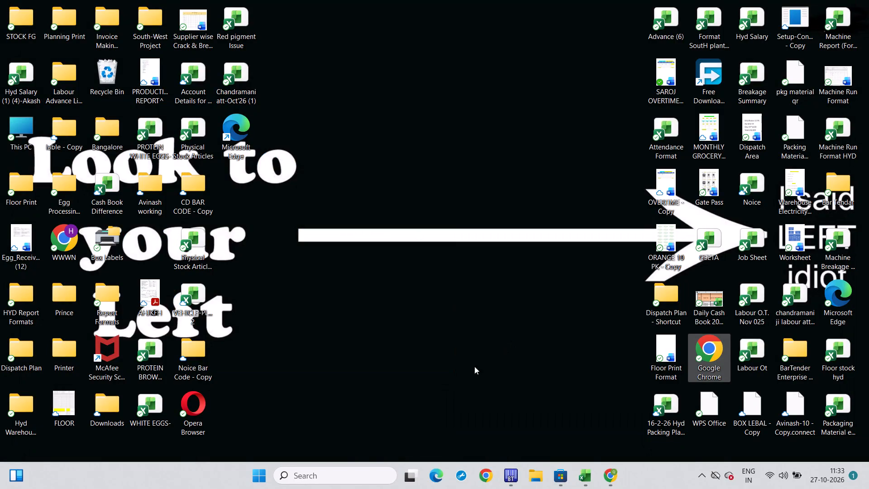
Open the Production hourly report (9) workbook from the recent files.
{"action": "left_click", "coordinate": [353, 466]}
{"action": "left_click", "coordinate": [354, 467]}
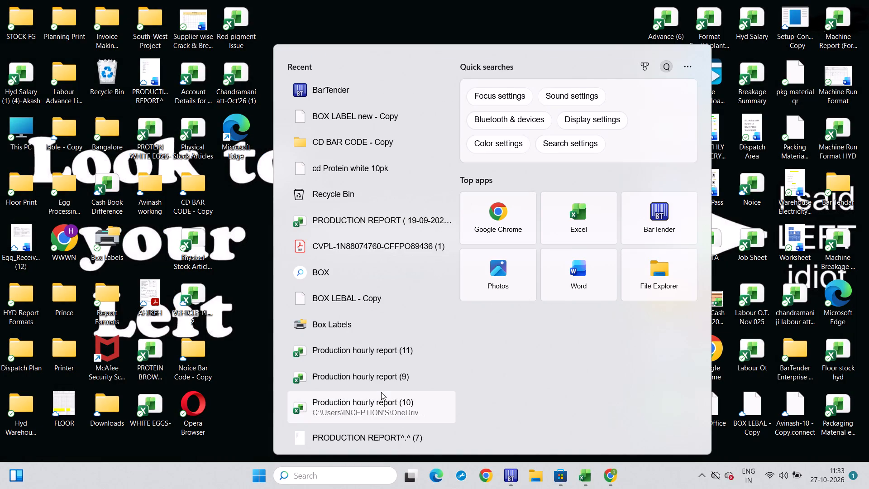
{"action": "scroll", "coordinate": [381, 392], "scroll_direction": "down", "scroll_amount": 2}
{"action": "scroll", "coordinate": [381, 392], "scroll_direction": "up", "scroll_amount": 1}
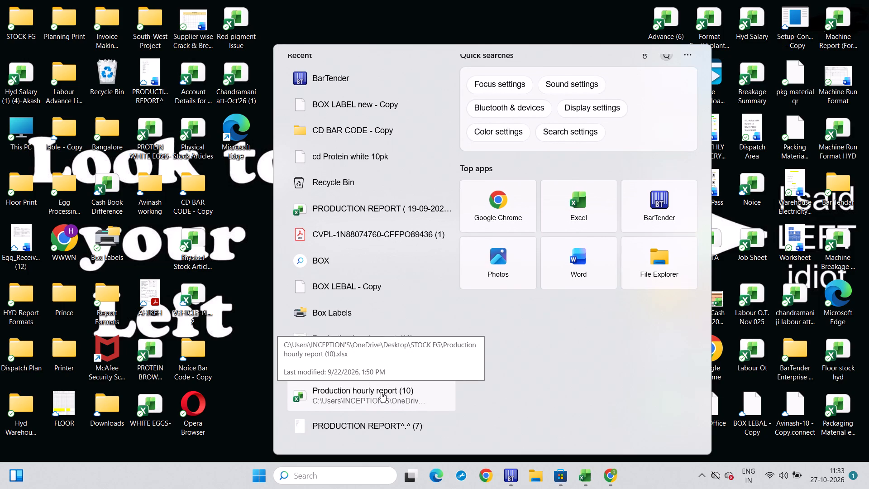
{"action": "scroll", "coordinate": [381, 392], "scroll_direction": "up", "scroll_amount": 3}
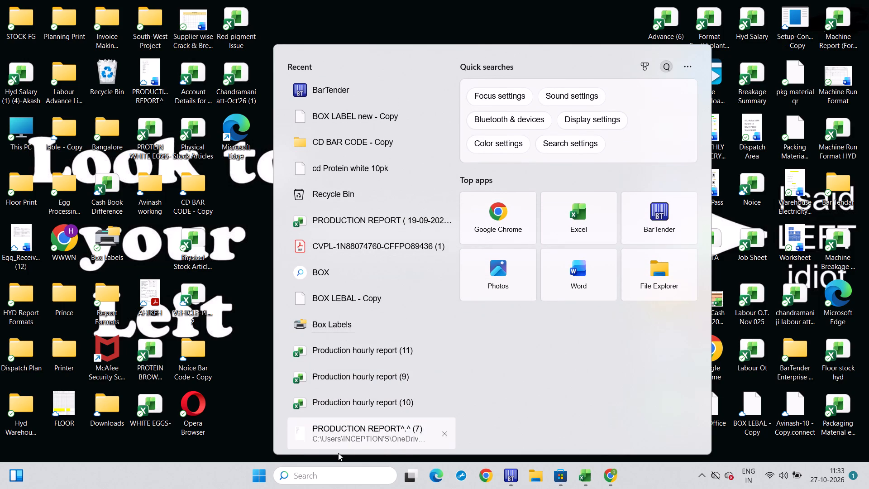
{"action": "left_click", "coordinate": [364, 386]}
{"action": "scroll", "coordinate": [364, 386], "scroll_direction": "down", "scroll_amount": 1}
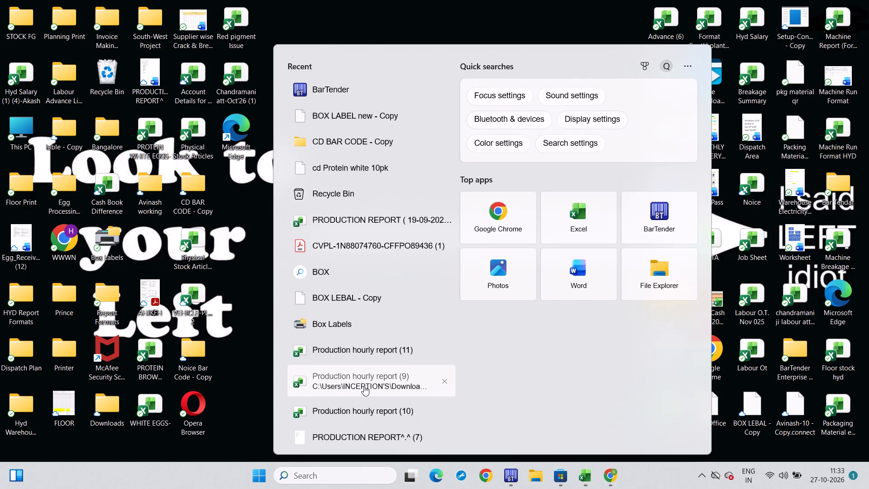
{"action": "scroll", "coordinate": [364, 386], "scroll_direction": "down", "scroll_amount": 1}
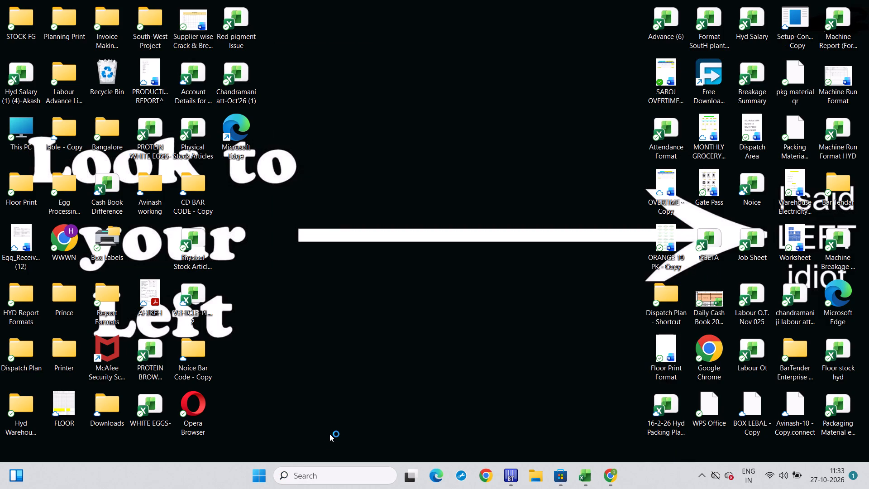
Search the computer for "ph" and open the PHYSICAL FG workbook.
{"action": "left_click", "coordinate": [331, 476]}
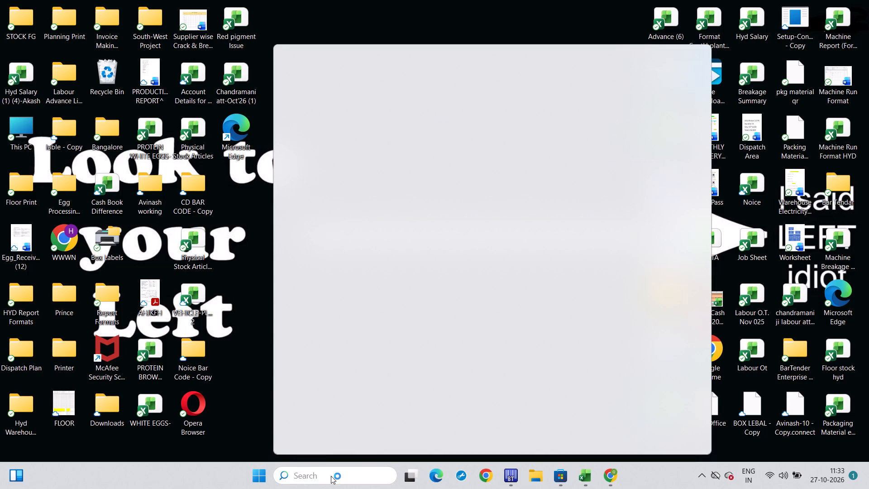
{"action": "key", "text": "p"}
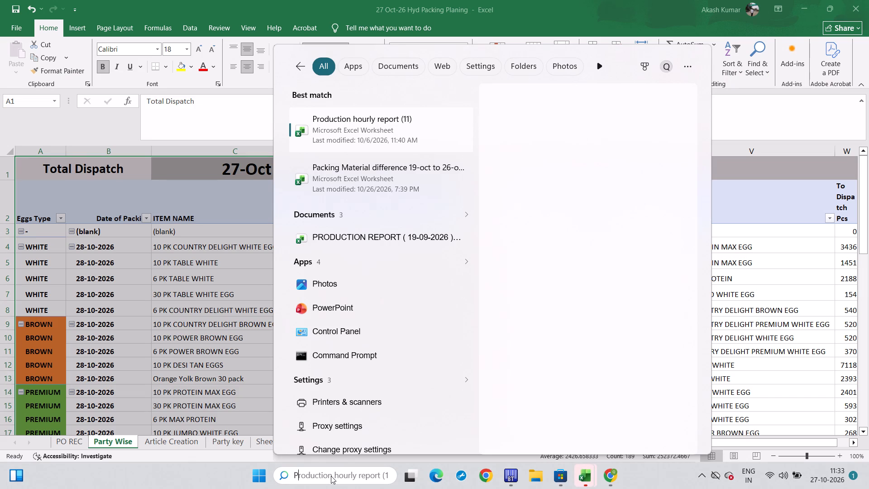
{"action": "key", "text": "h"}
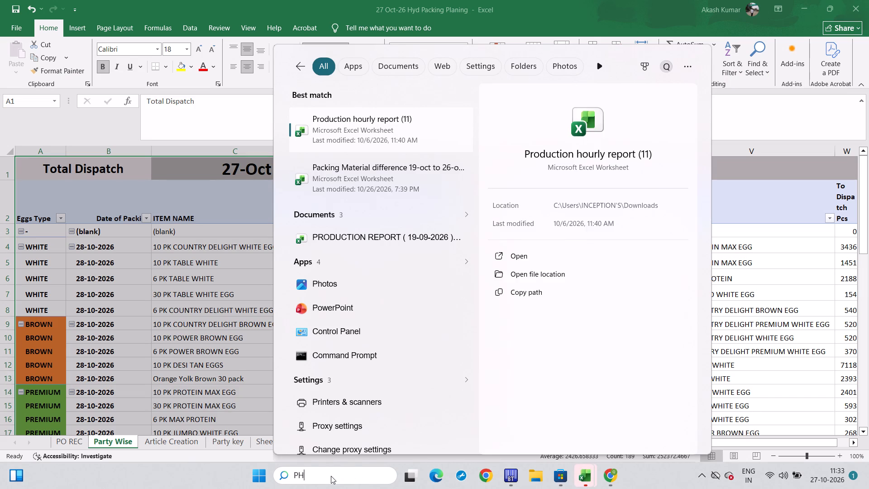
{"action": "key", "text": "Left"}
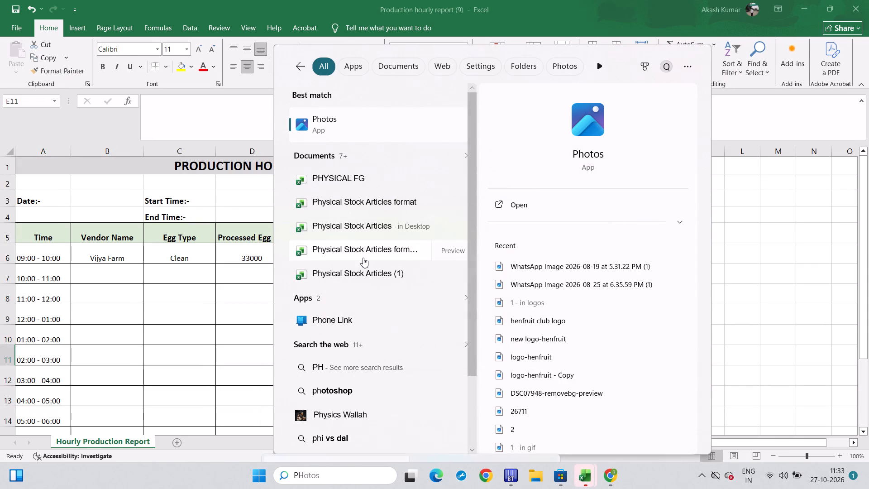
{"action": "left_click", "coordinate": [332, 188]}
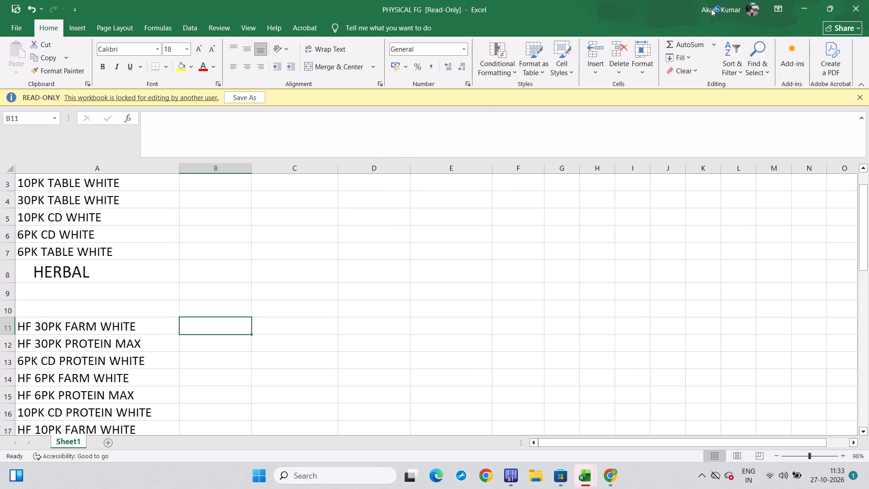
Minimise the open workbook windows to return to the desktop.
{"action": "left_click", "coordinate": [793, 10]}
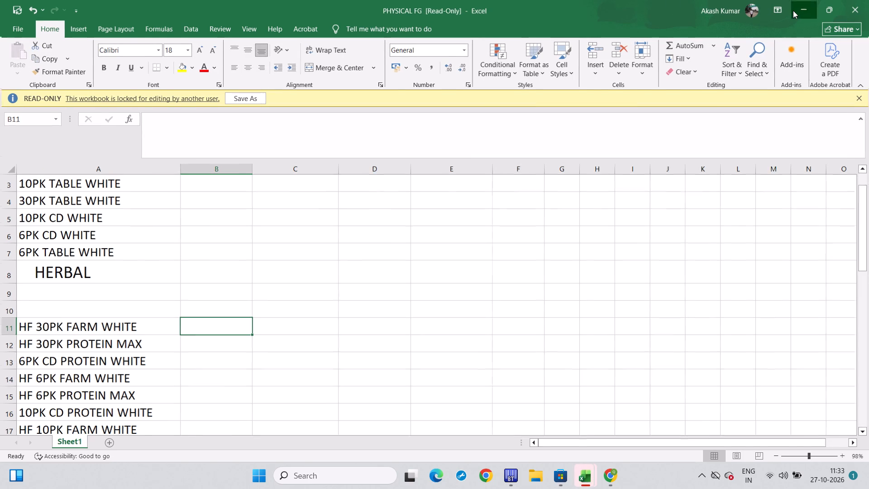
{"action": "left_click", "coordinate": [793, 10]}
{"action": "left_click", "coordinate": [793, 10]}
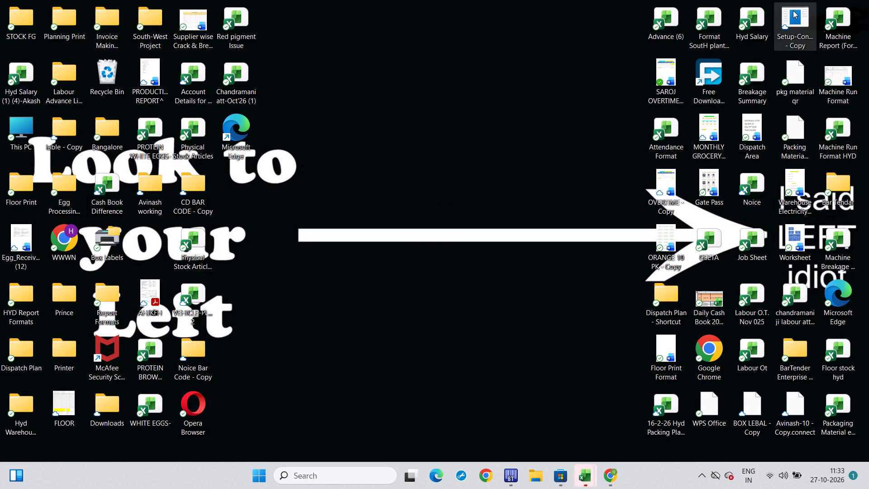
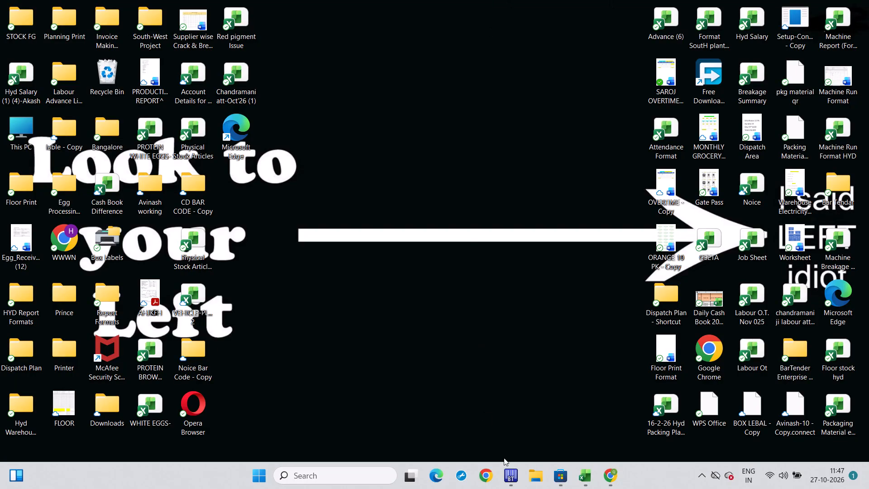
Switch to BarTender and replace the product name on the BOX LABEL NEW1 label with CD BROWEN.
{"action": "left_click", "coordinate": [510, 476]}
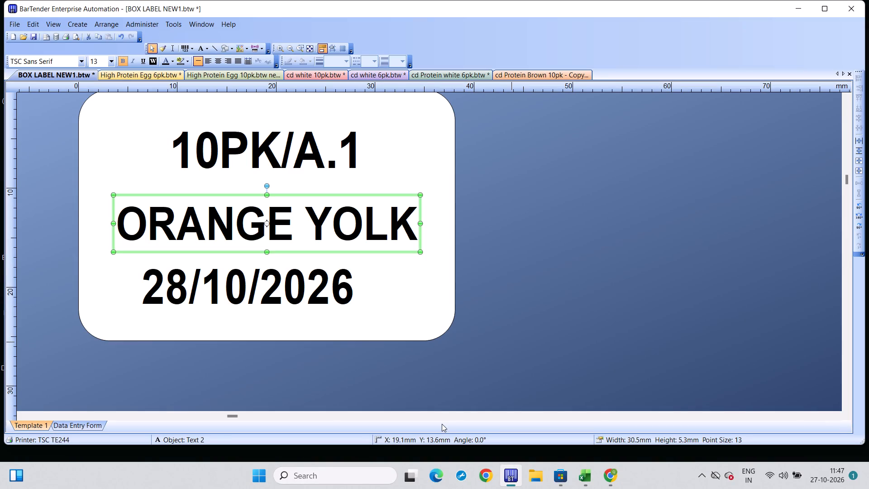
{"action": "left_click", "coordinate": [397, 215]}
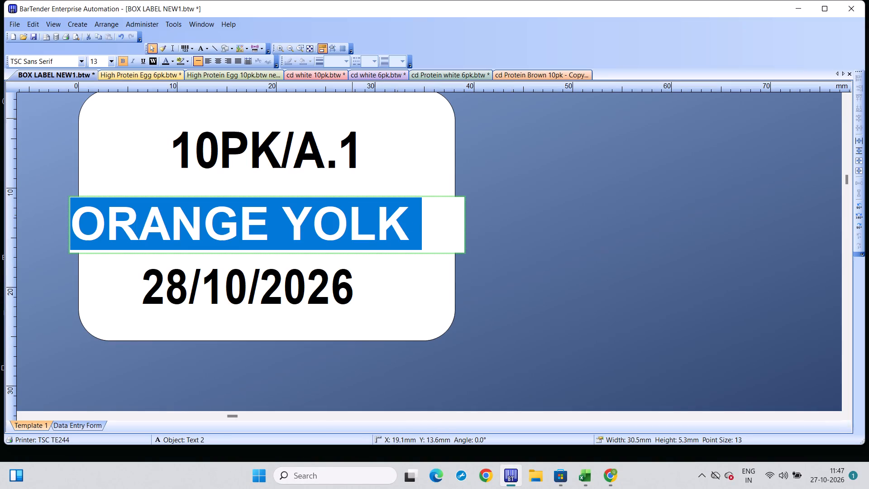
{"action": "left_click", "coordinate": [405, 223]}
{"action": "key", "text": "BackSpace"}
{"action": "key", "text": "BackSpace"}
{"action": "key", "text": "BackSpace"}
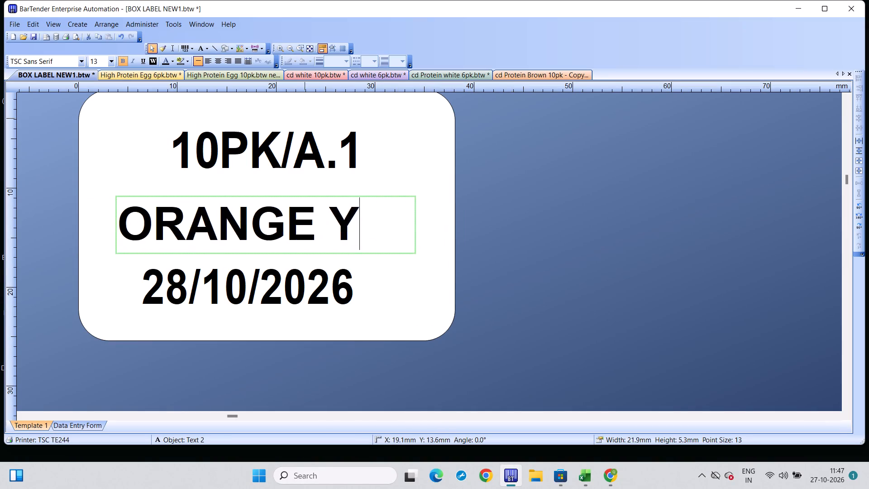
{"action": "key", "text": "BackSpace"}
{"action": "key", "text": "BackSpace"}
{"action": "key", "text": "BackSpace"}
{"action": "key", "text": "BackSpace"}
{"action": "key", "text": "BackSpace"}
{"action": "key", "text": "BackSpace"}
{"action": "key", "text": "BackSpace"}
{"action": "key", "text": "BackSpace"}
{"action": "key", "text": "BackSpace"}
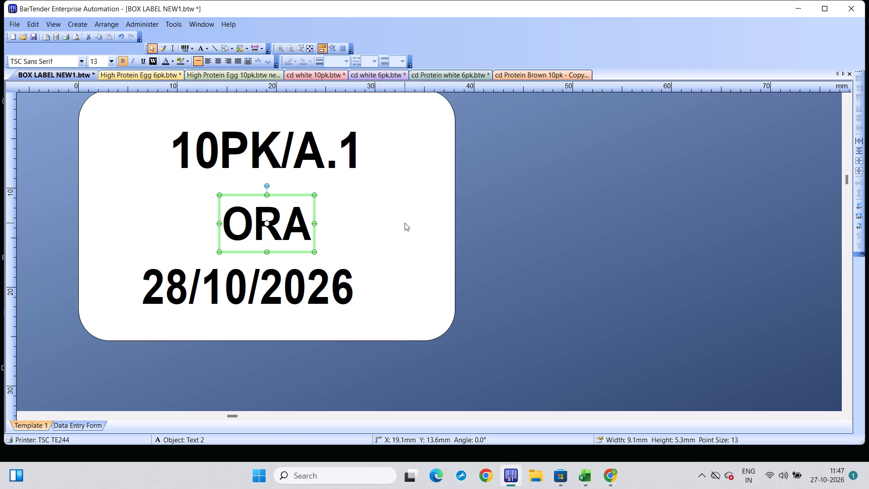
{"action": "key", "text": "BackSpace"}
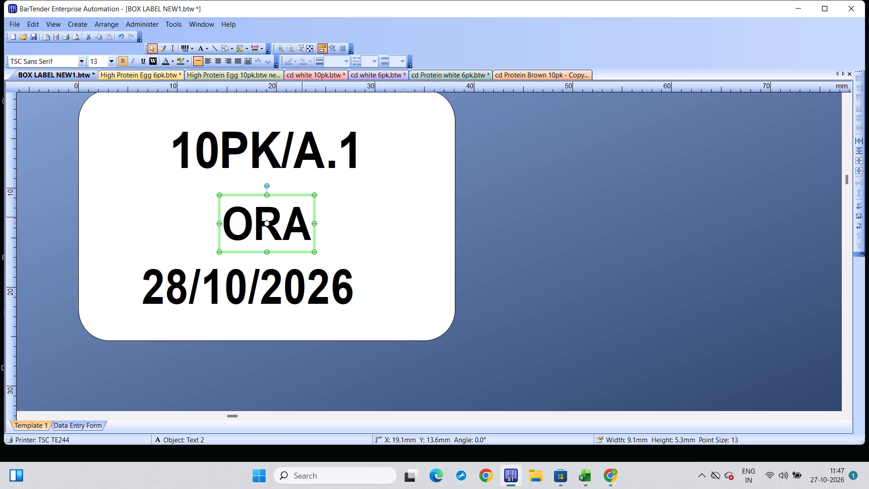
{"action": "left_click", "coordinate": [302, 217]}
{"action": "key", "text": "BackSpace"}
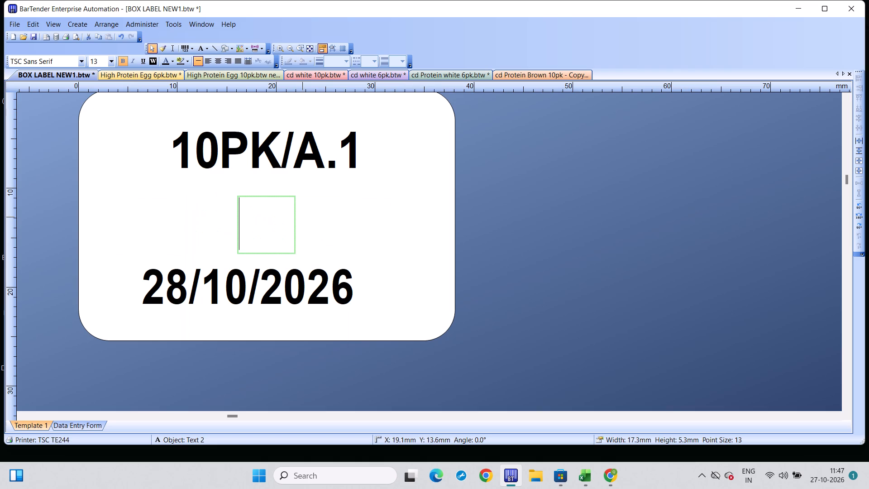
{"action": "type", "text": "CD BROW"}
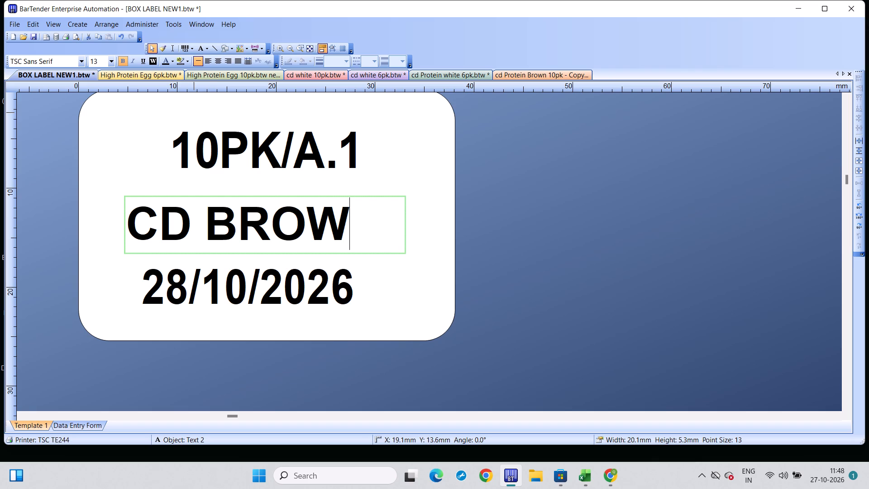
{"action": "type", "text": "EN"}
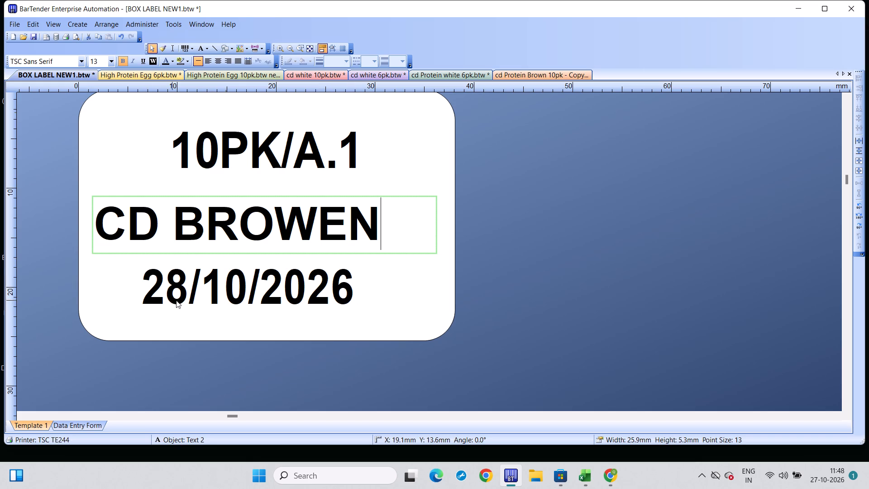
Change the date on the box label to 27/10/2026.
{"action": "left_click", "coordinate": [190, 274]}
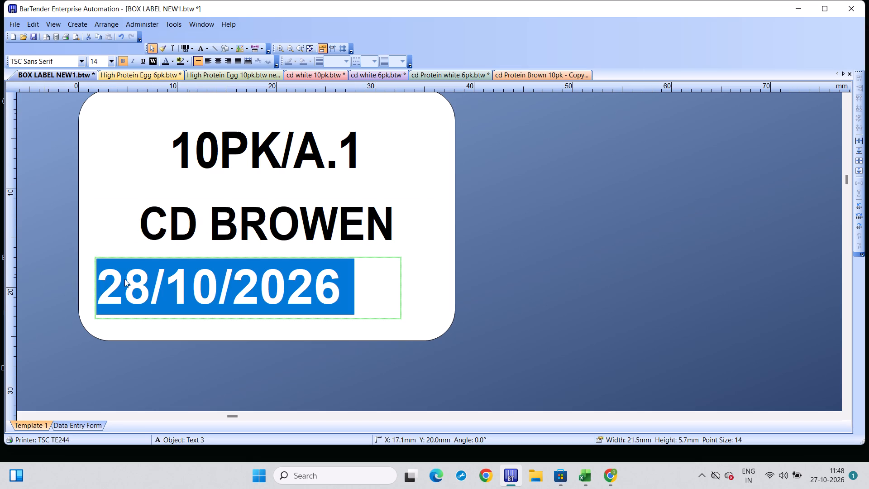
{"action": "left_click", "coordinate": [152, 275]}
{"action": "key", "text": "BackSpace"}
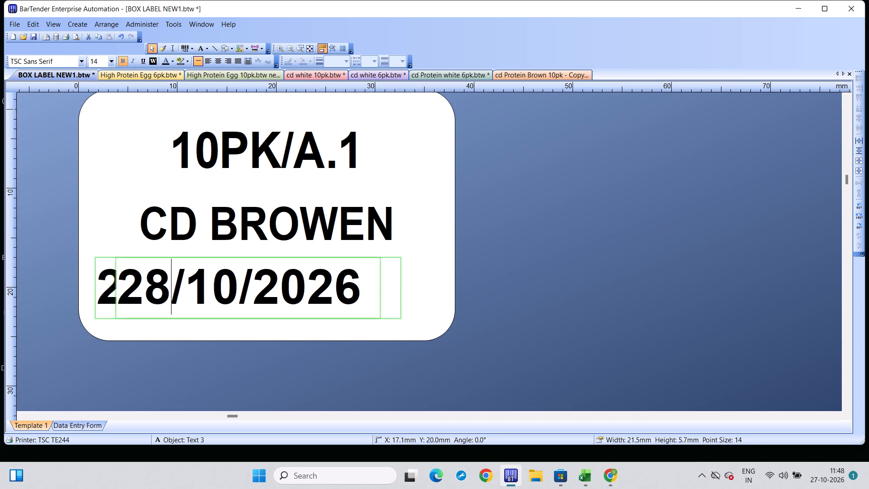
{"action": "key", "text": "7"}
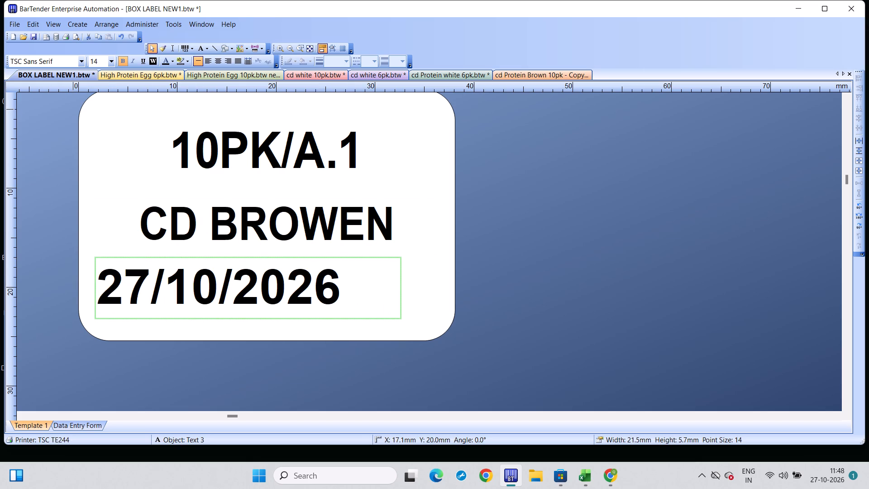
Print 20 copies of the box label on the TSC TE244 printer.
{"action": "key", "text": "ctrl+p"}
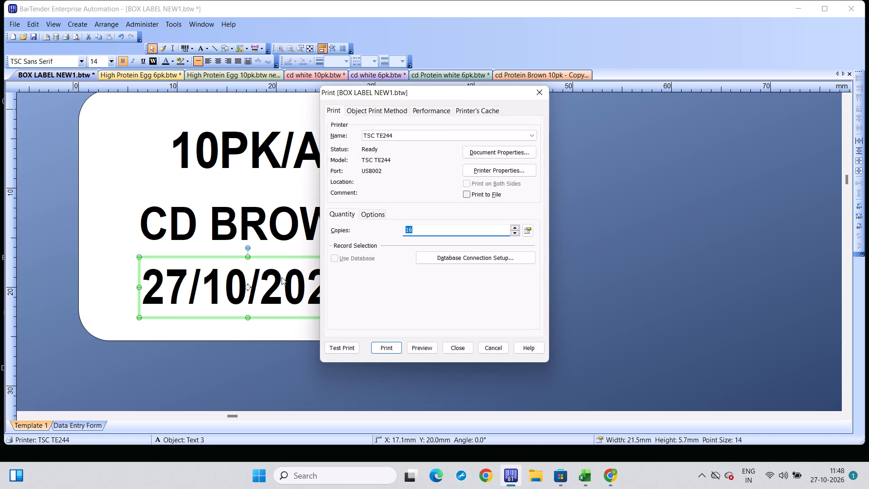
{"action": "left_click", "coordinate": [416, 228]}
{"action": "key", "text": "BackSpace"}
{"action": "key", "text": "BackSpace"}
{"action": "type", "text": "20"}
{"action": "left_click", "coordinate": [384, 349]}
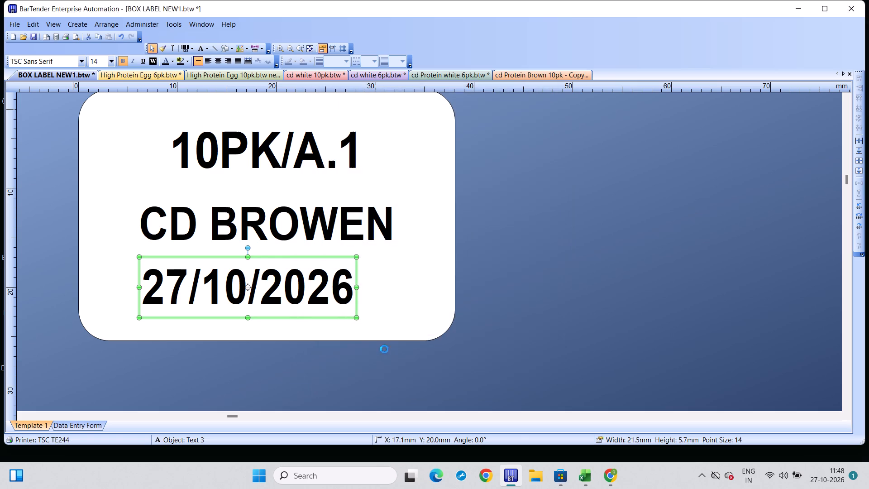
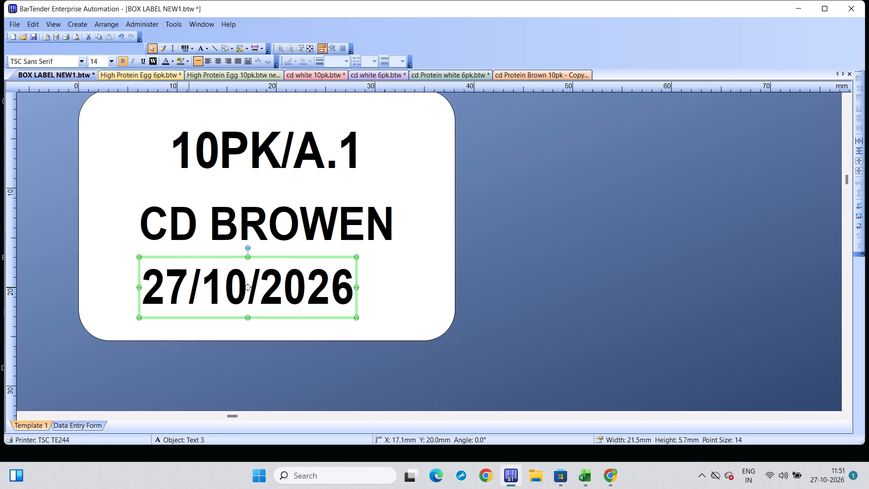
Change the date on the box label to 28/10/2026.
{"action": "left_click", "coordinate": [189, 288]}
{"action": "left_click", "coordinate": [151, 280]}
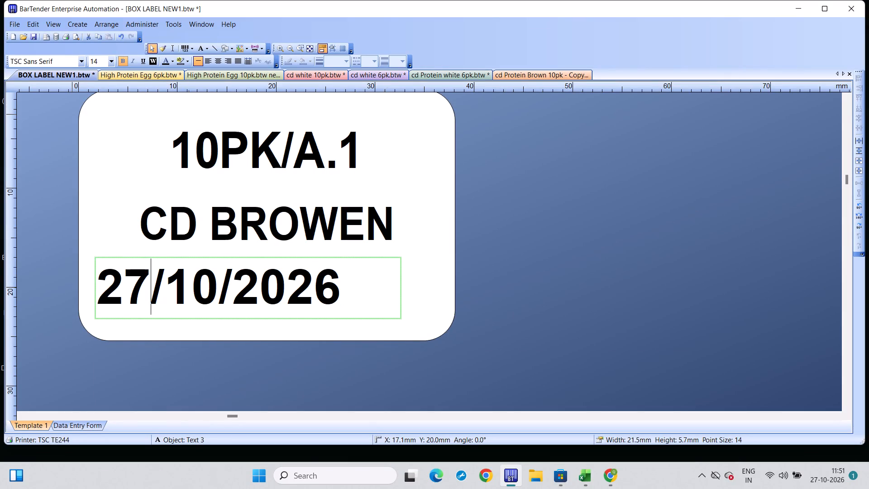
{"action": "left_click", "coordinate": [151, 280]}
{"action": "key", "text": "BackSpace"}
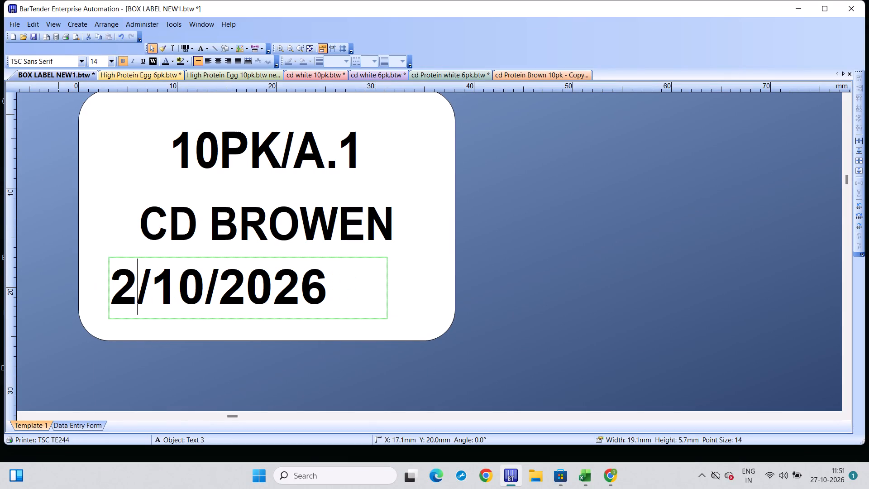
{"action": "key", "text": "8"}
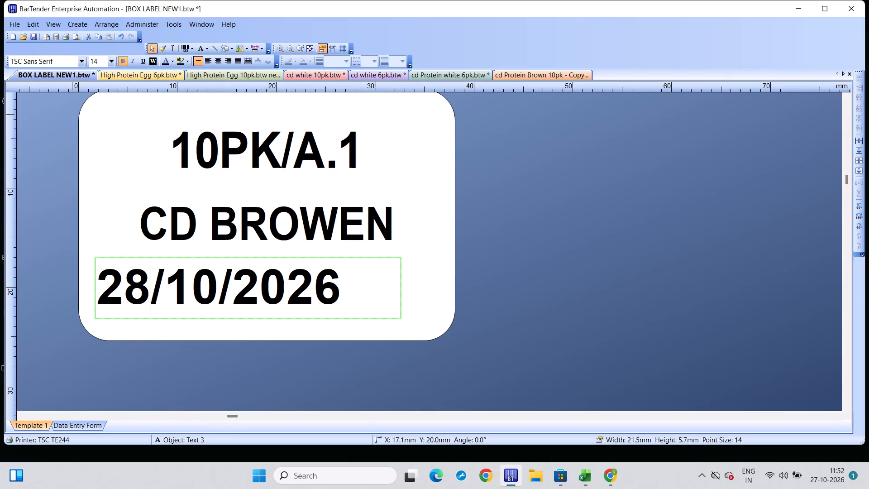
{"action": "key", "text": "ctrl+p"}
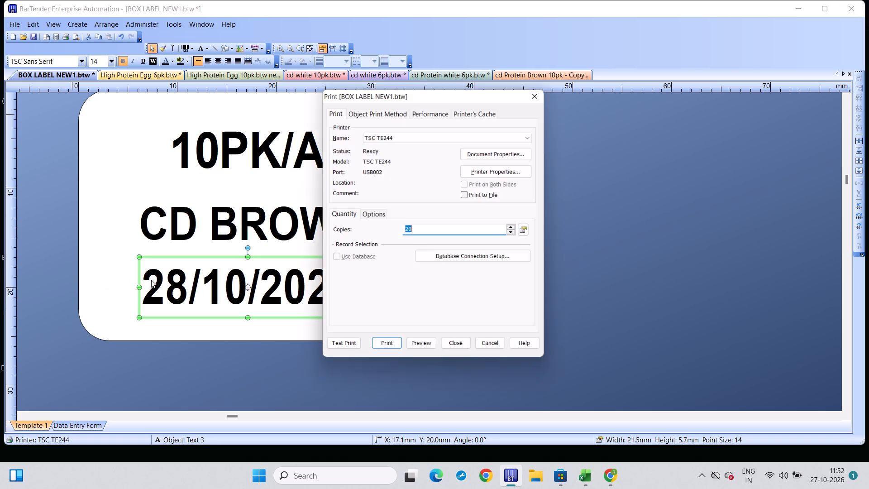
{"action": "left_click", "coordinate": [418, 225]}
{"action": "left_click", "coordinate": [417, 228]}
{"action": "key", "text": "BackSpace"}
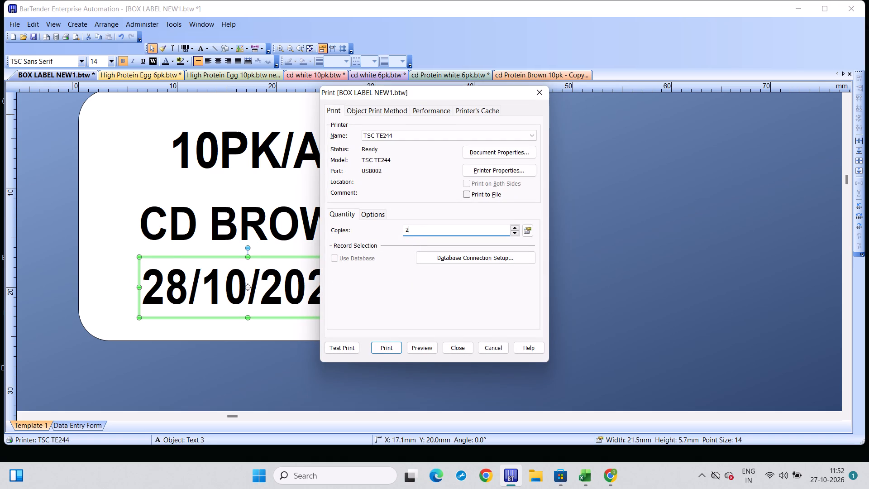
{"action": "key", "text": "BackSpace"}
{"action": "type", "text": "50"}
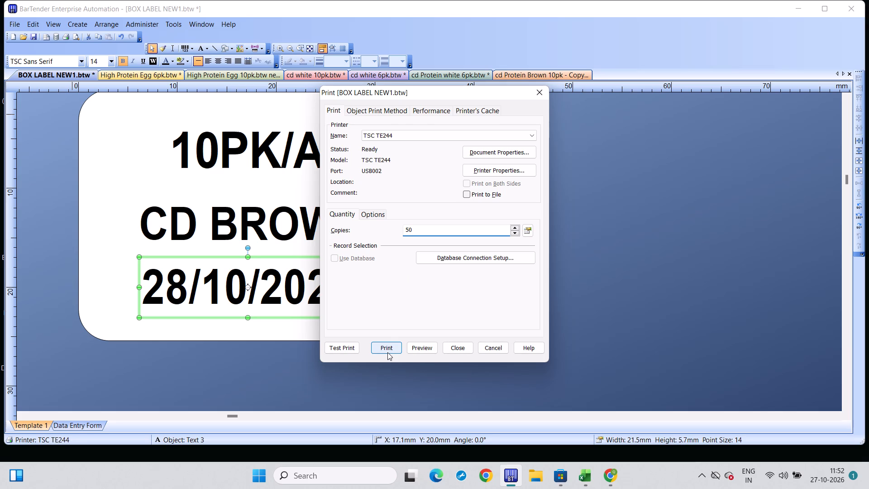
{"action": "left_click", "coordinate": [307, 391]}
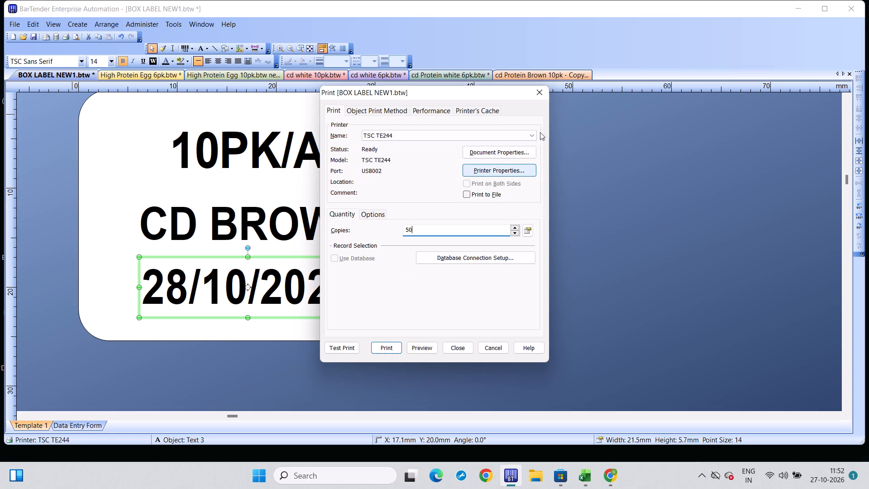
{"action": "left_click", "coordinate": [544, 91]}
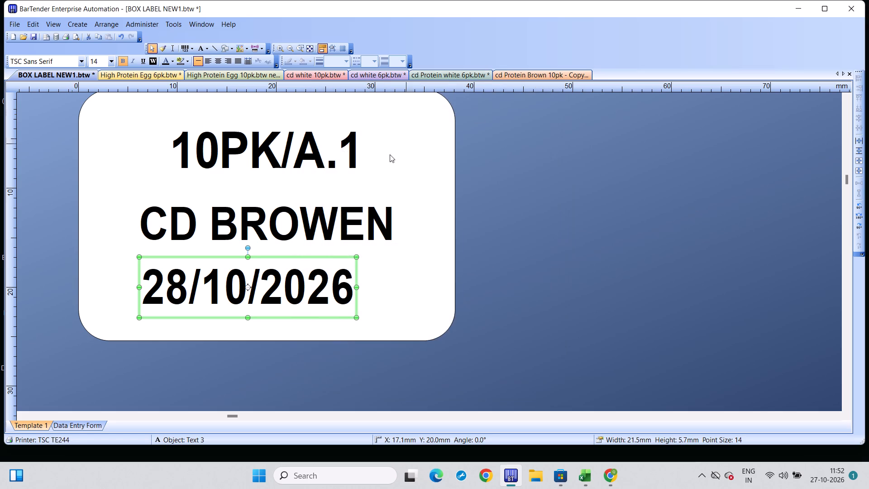
Correct the product name on the box label to CD BROWN.
{"action": "left_click", "coordinate": [376, 222]}
{"action": "left_click", "coordinate": [382, 222]}
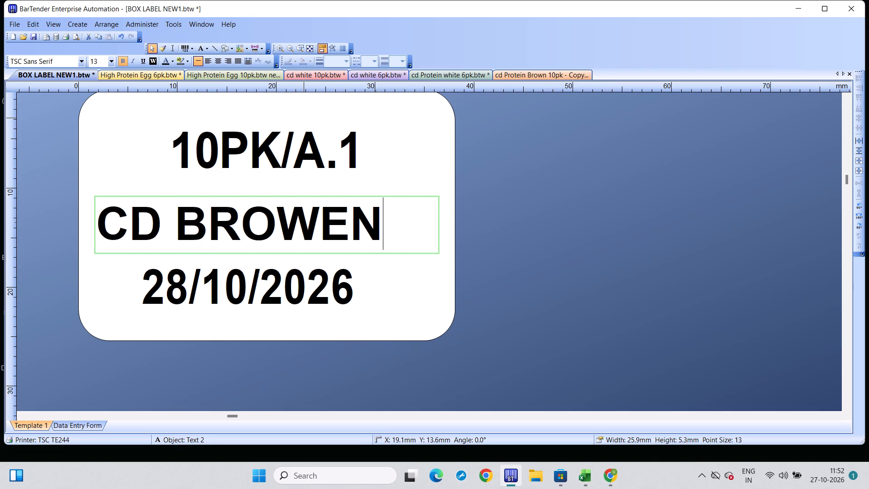
{"action": "key", "text": "BackSpace"}
{"action": "key", "text": "BackSpace"}
{"action": "key", "text": "BackSpace"}
{"action": "key", "text": "BackSpace"}
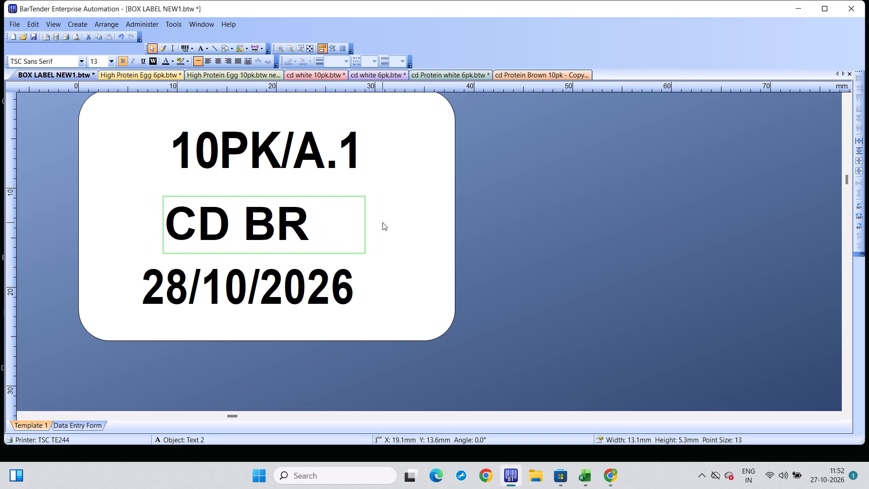
{"action": "type", "text": "OE"}
{"action": "key", "text": "BackSpace"}
{"action": "key", "text": "n"}
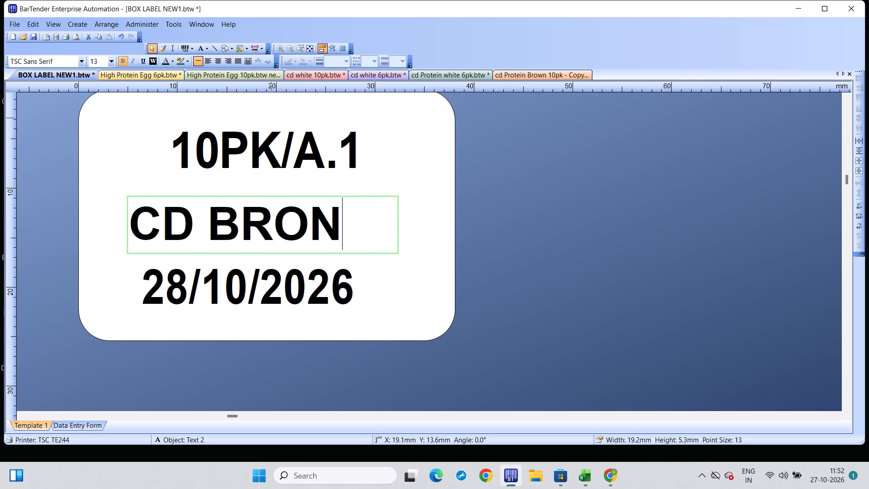
{"action": "key", "text": "BackSpace"}
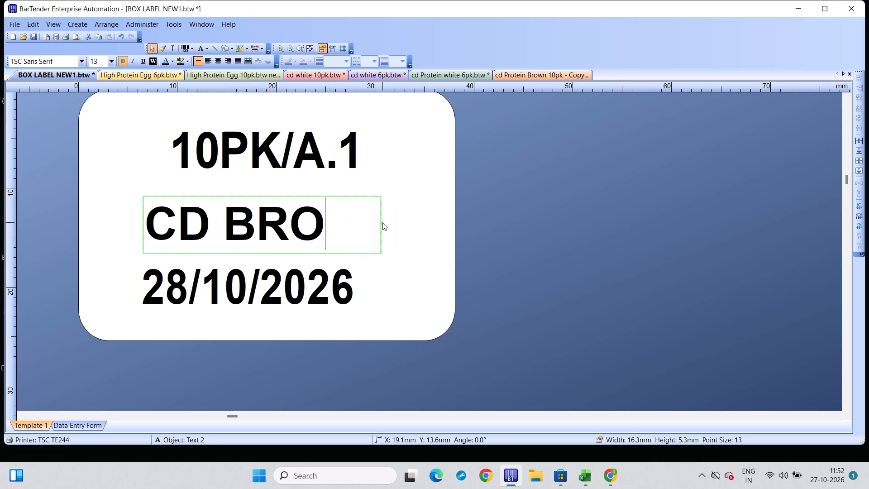
{"action": "key", "text": "w"}
{"action": "key", "text": "n"}
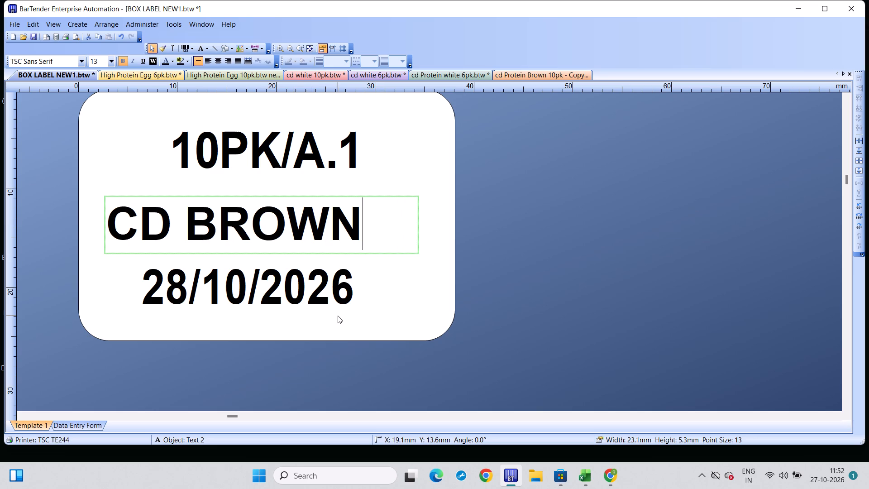
Print 50 copies of the box label on the TSC TE244 printer.
{"action": "key", "text": "ctrl+p"}
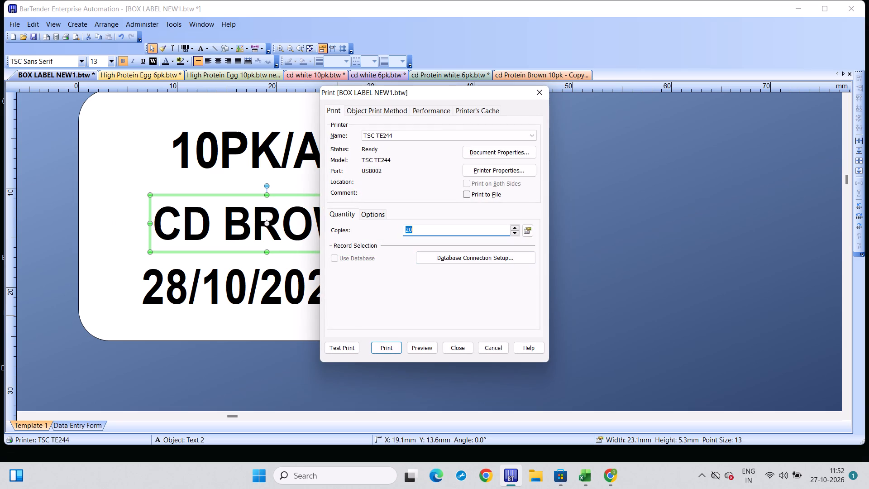
{"action": "left_click", "coordinate": [447, 229]}
{"action": "key", "text": "BackSpace"}
{"action": "key", "text": "BackSpace"}
{"action": "type", "text": "50"}
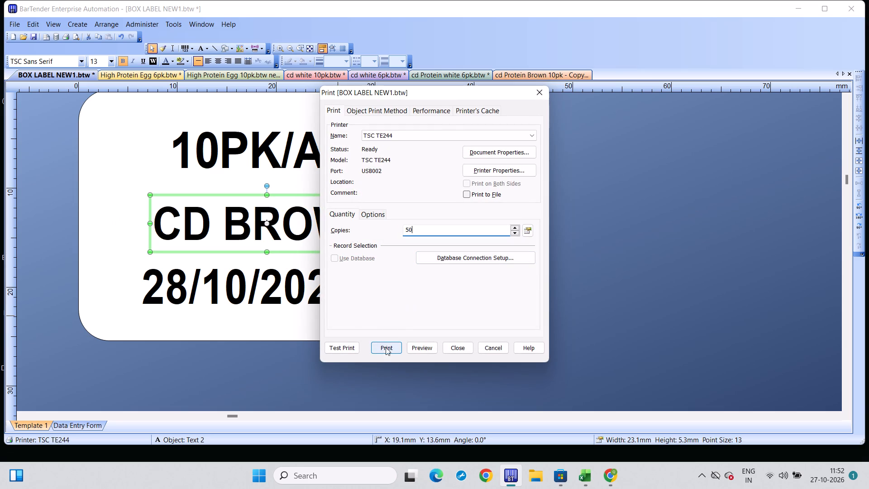
{"action": "left_click", "coordinate": [387, 346]}
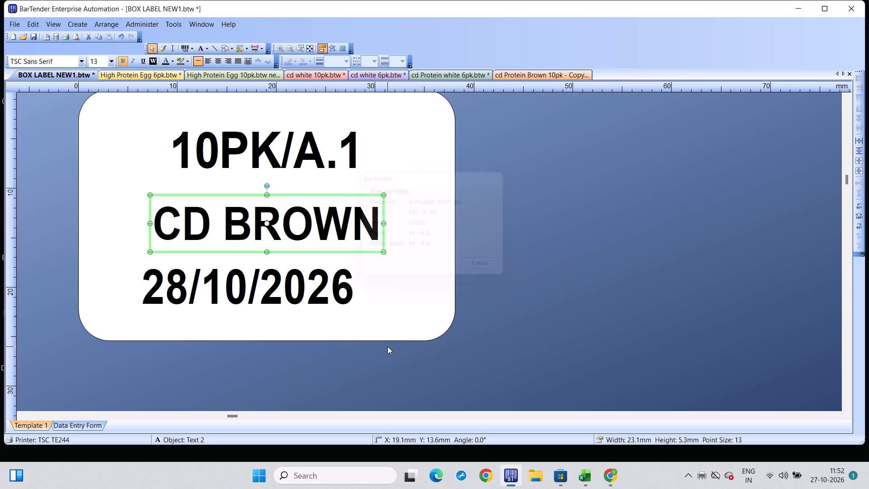
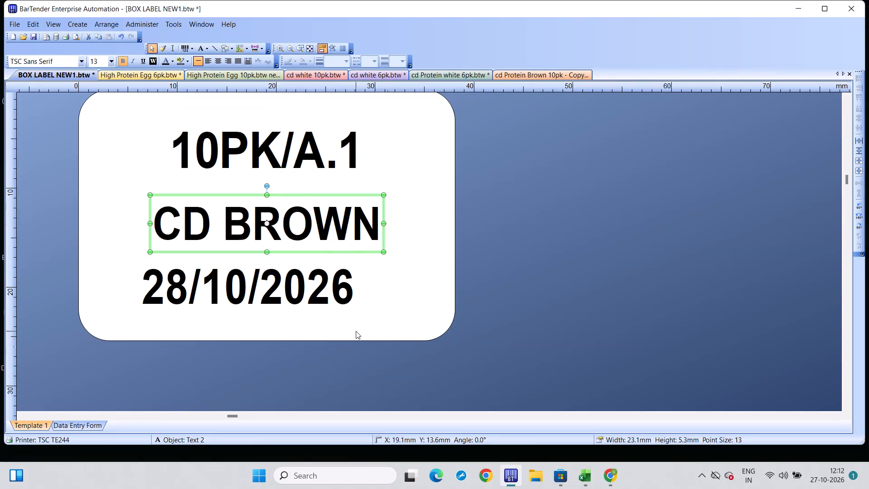
Change the pack size line on the box label to 06PK/A.1.
{"action": "left_click", "coordinate": [218, 149]}
{"action": "left_click", "coordinate": [218, 149]}
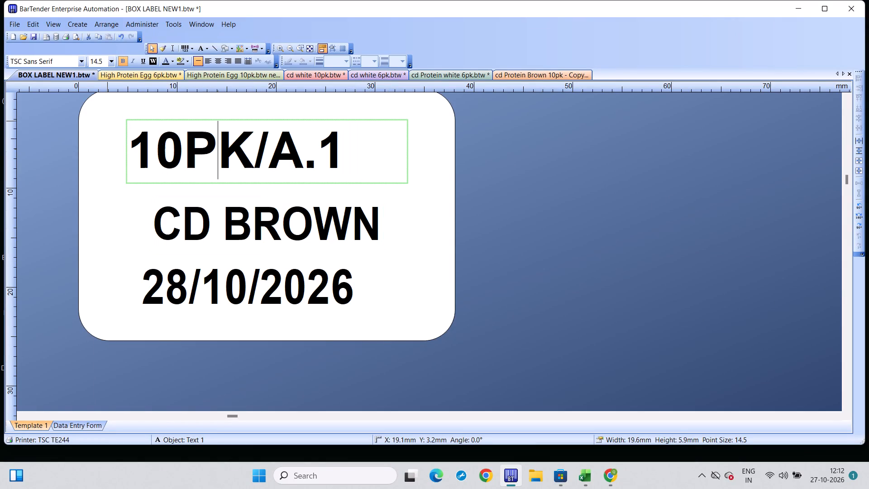
{"action": "left_click", "coordinate": [178, 130]}
{"action": "key", "text": "BackSpace"}
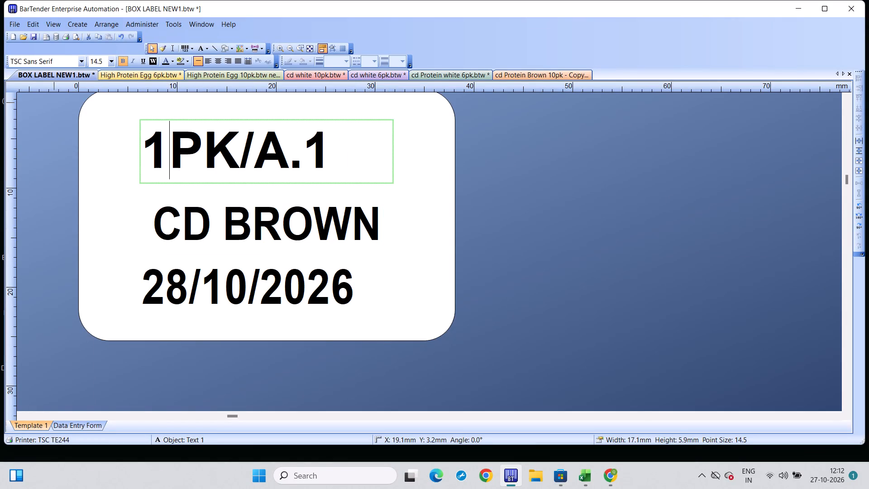
{"action": "key", "text": "BackSpace"}
{"action": "type", "text": "06"}
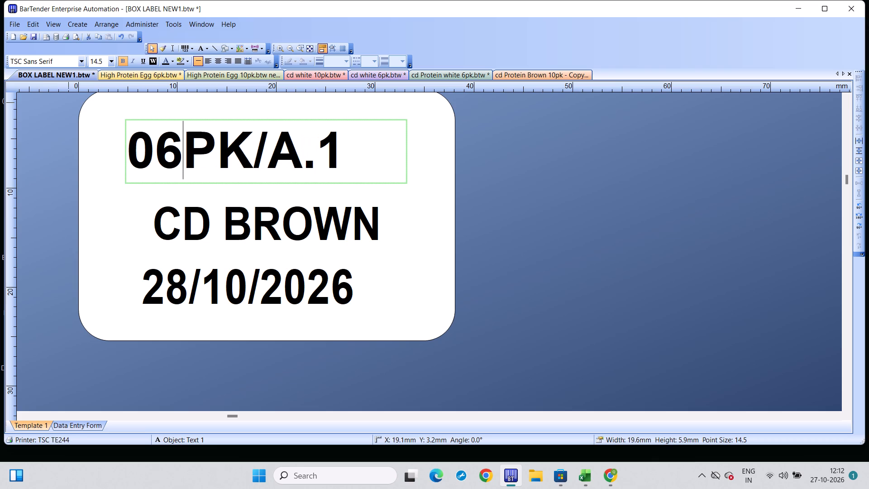
Replace the product name on the box label with TABLE WHITE.
{"action": "left_click", "coordinate": [382, 230]}
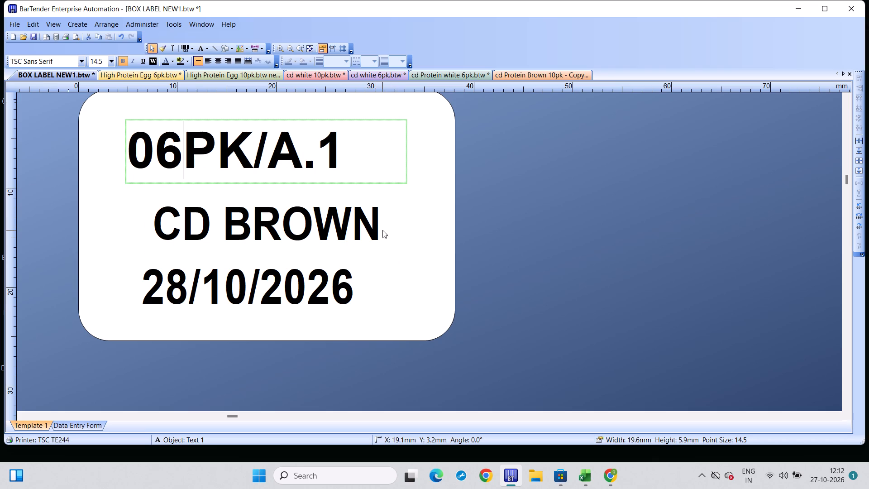
{"action": "left_click", "coordinate": [378, 227]}
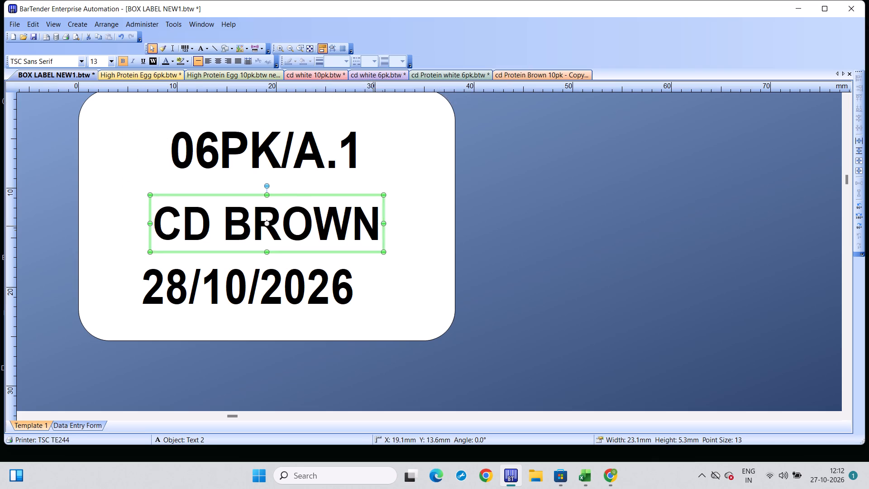
{"action": "left_click", "coordinate": [373, 226]}
{"action": "key", "text": "BackSpace"}
{"action": "key", "text": "BackSpace"}
{"action": "key", "text": "BackSpace"}
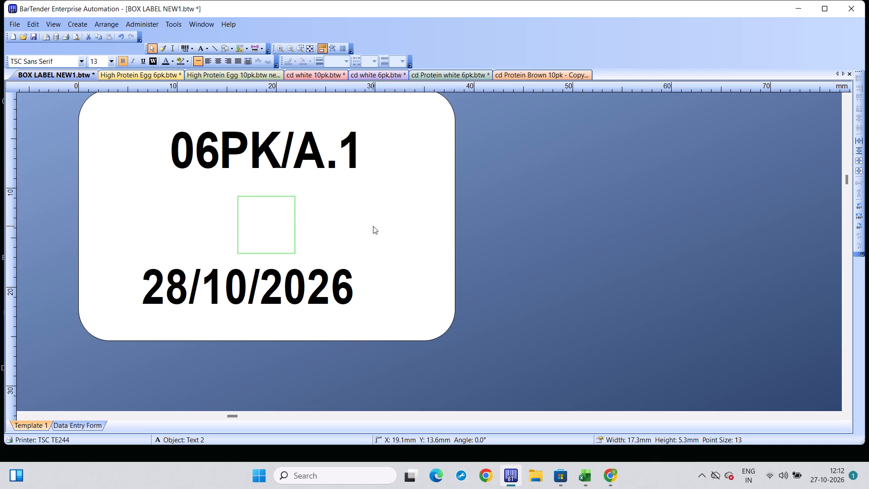
{"action": "type", "text": "TA"}
{"action": "type", "text": "BLE"}
{"action": "key", "text": "space"}
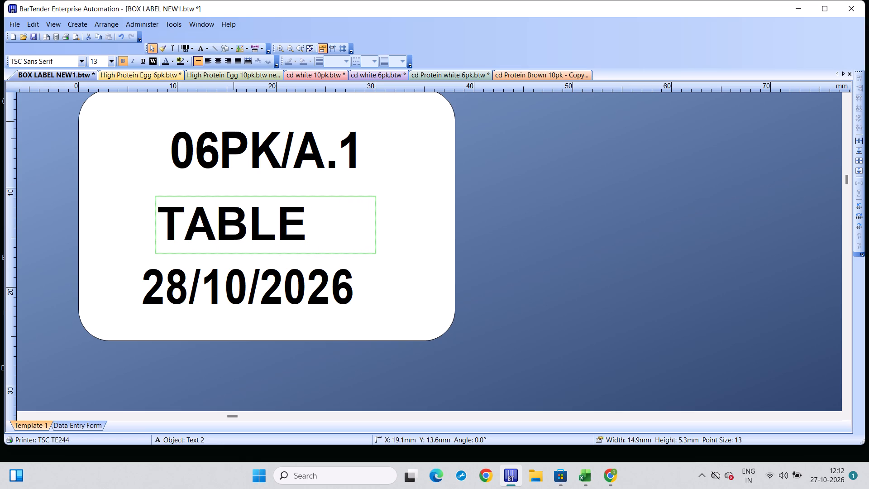
{"action": "type", "text": "WHITE"}
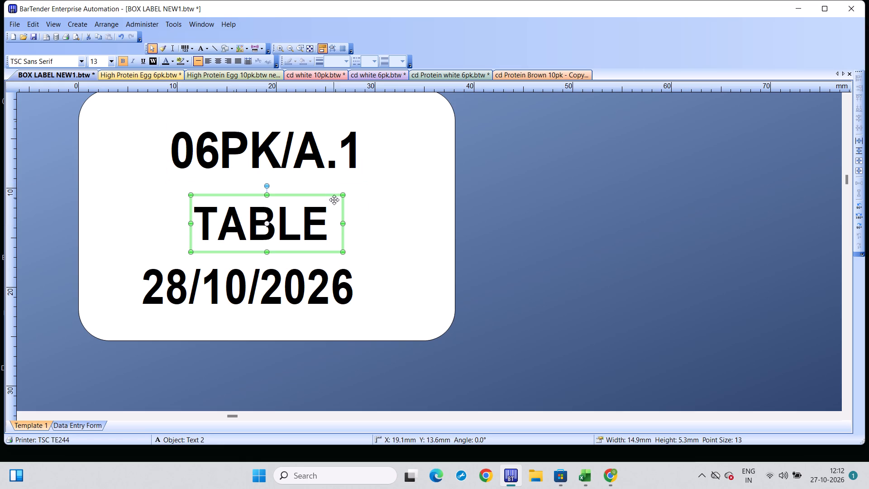
{"action": "left_click", "coordinate": [338, 219]}
{"action": "left_click", "coordinate": [323, 221]}
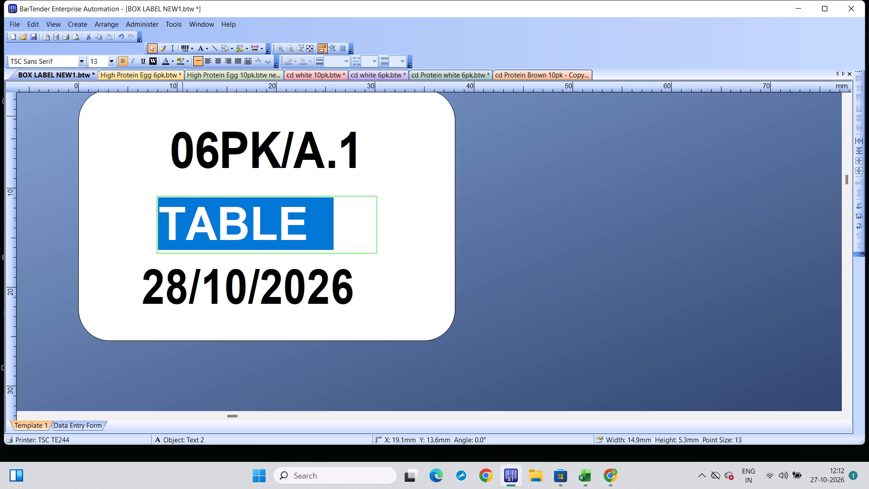
{"action": "left_click", "coordinate": [323, 221]}
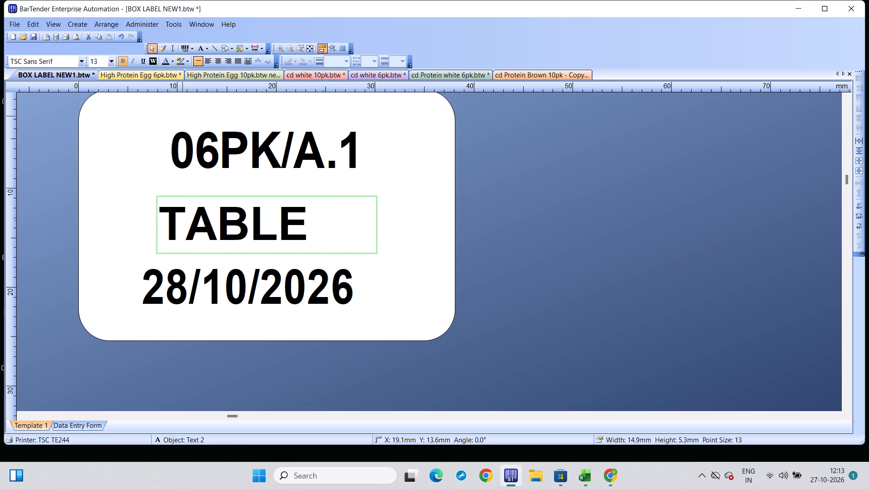
{"action": "key", "text": "e"}
{"action": "key", "text": "BackSpace"}
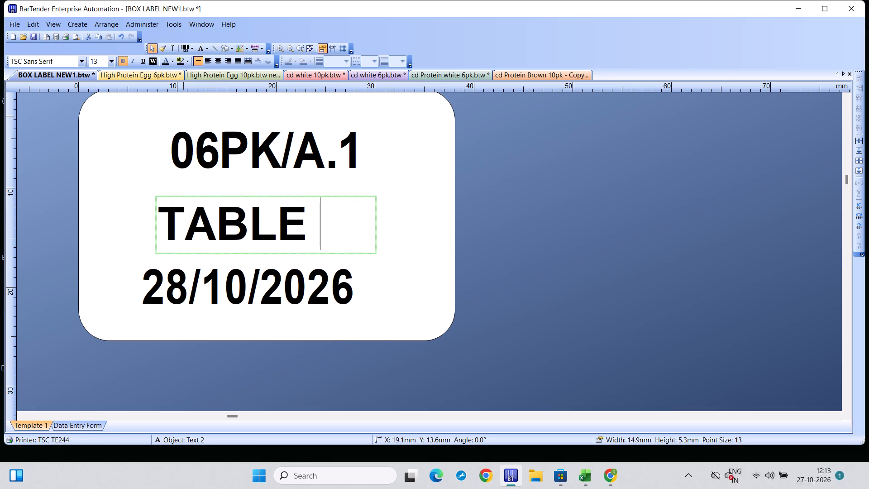
{"action": "type", "text": "WHI"}
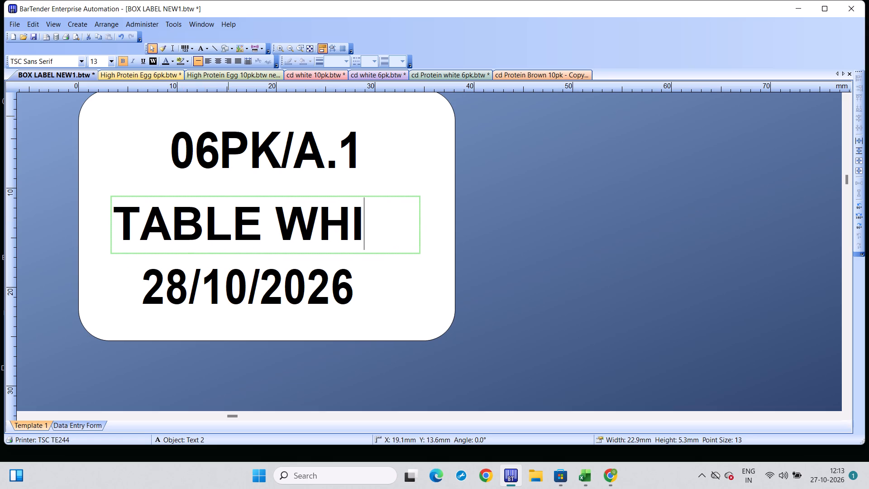
{"action": "type", "text": "TE"}
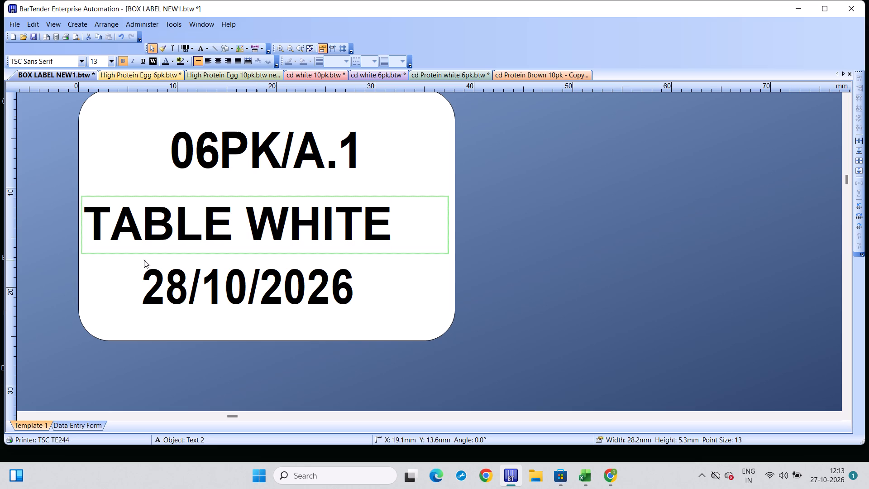
Print 50 copies of the TABLE WHITE box label on the TSC TE244 printer.
{"action": "key", "text": "ctrl+p"}
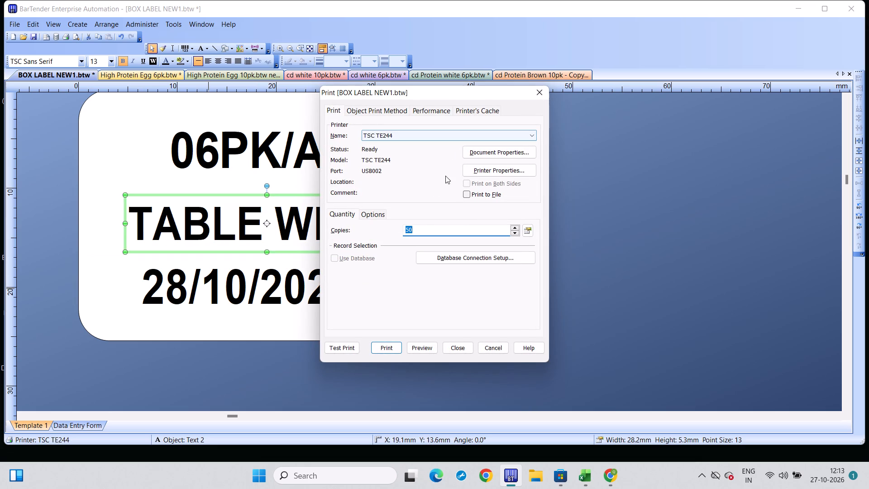
{"action": "left_click", "coordinate": [419, 221]}
{"action": "left_click", "coordinate": [414, 235]}
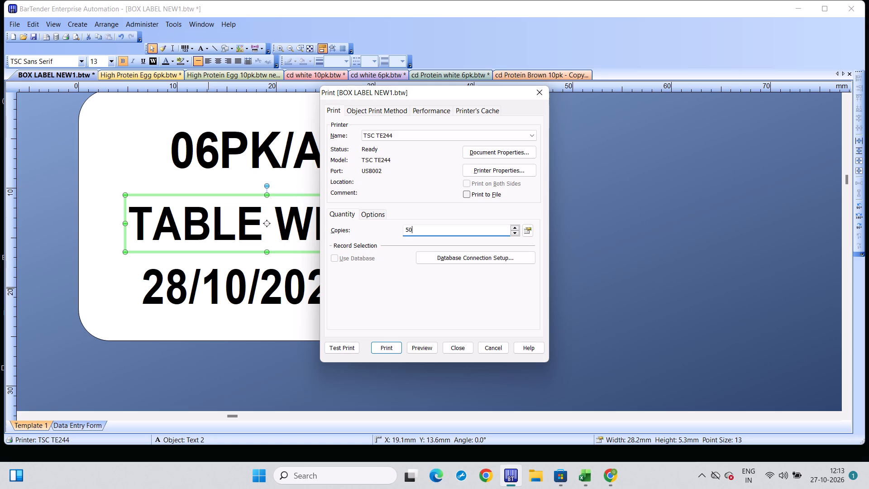
{"action": "key", "text": "BackSpace"}
{"action": "key", "text": "BackSpace"}
{"action": "type", "text": "50"}
{"action": "key", "text": "Return"}
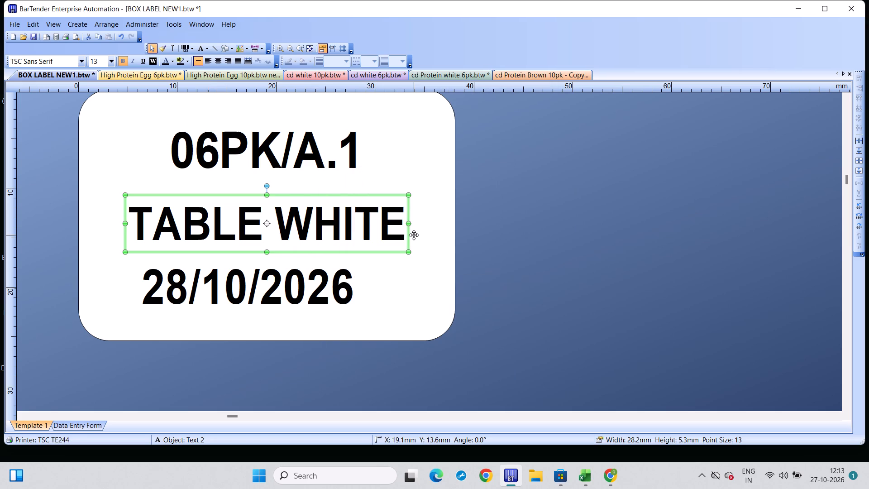
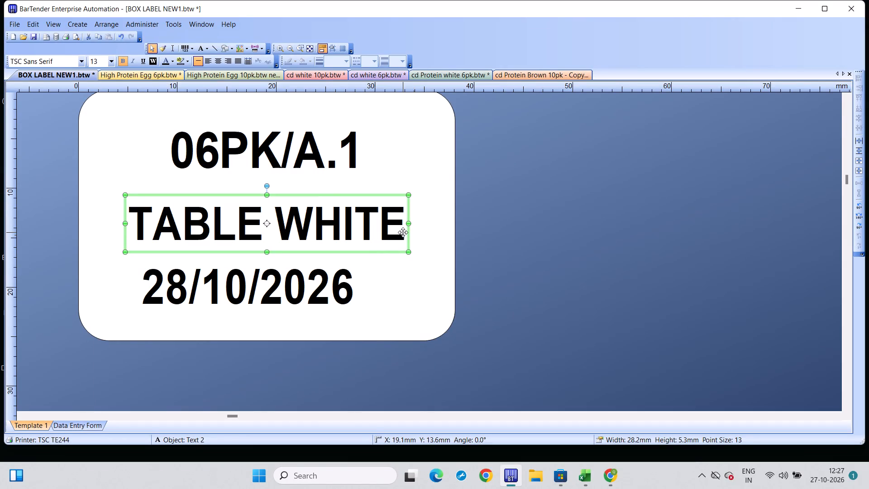
Replace the product name TABLE WHITE on the box label with ORANGE YOLK.
{"action": "left_click", "coordinate": [386, 232]}
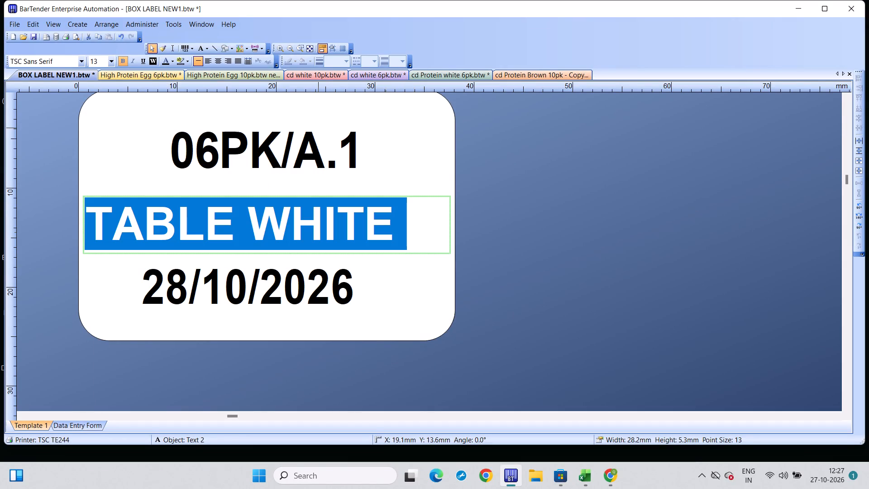
{"action": "left_click", "coordinate": [386, 232]}
{"action": "key", "text": "BackSpace"}
{"action": "key", "text": "BackSpace"}
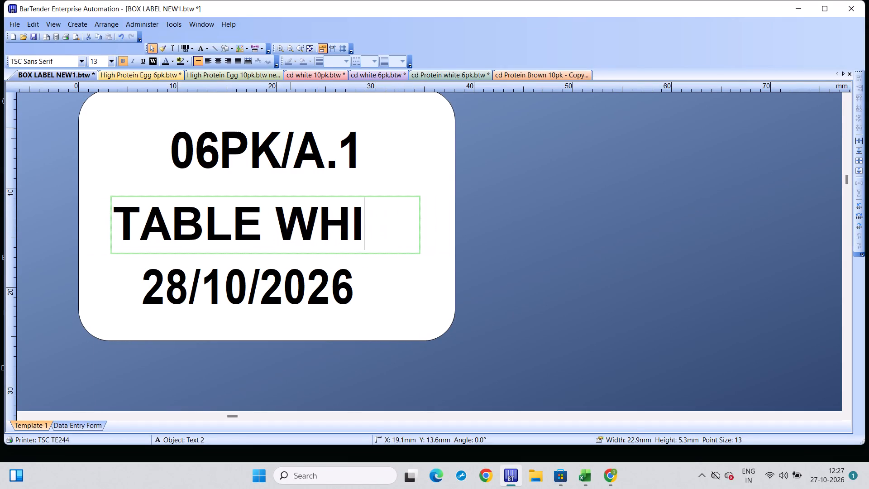
{"action": "key", "text": "BackSpace"}
{"action": "key", "text": "BackSpace"}
{"action": "key", "text": "BackSpace"}
{"action": "key", "text": "BackSpace"}
{"action": "key", "text": "BackSpace"}
{"action": "key", "text": "BackSpace"}
{"action": "key", "text": "BackSpace"}
{"action": "key", "text": "BackSpace"}
{"action": "key", "text": "BackSpace"}
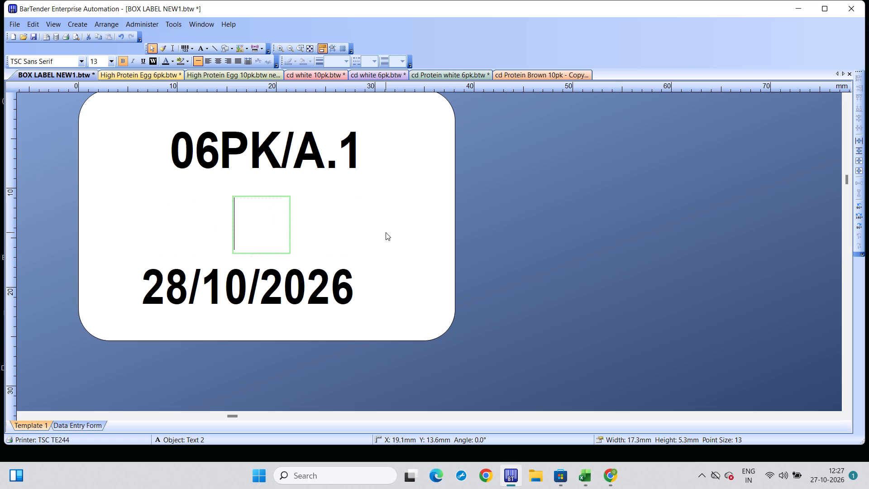
{"action": "type", "text": "ORA"}
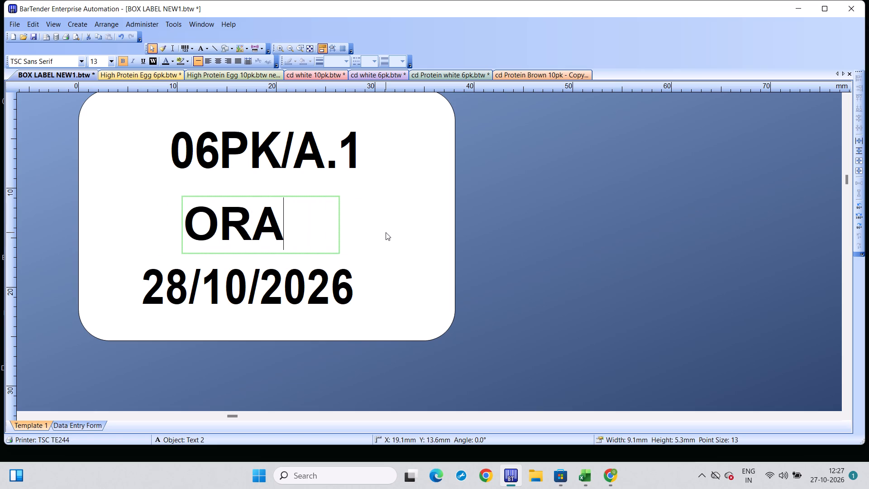
{"action": "type", "text": "NGE"}
{"action": "scroll", "coordinate": [386, 230], "scroll_direction": "right", "scroll_amount": 1}
{"action": "key", "text": "space"}
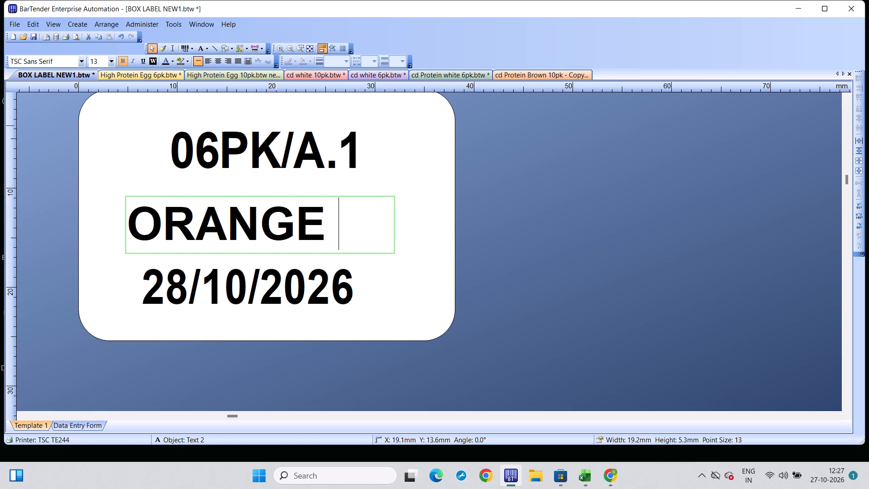
{"action": "scroll", "coordinate": [386, 230], "scroll_direction": "right", "scroll_amount": 1}
{"action": "type", "text": "YOLK"}
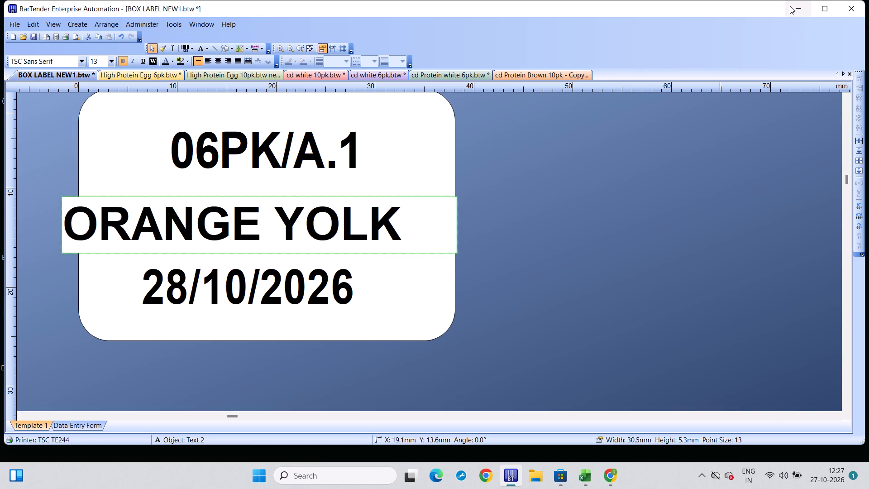
{"action": "key", "text": "space"}
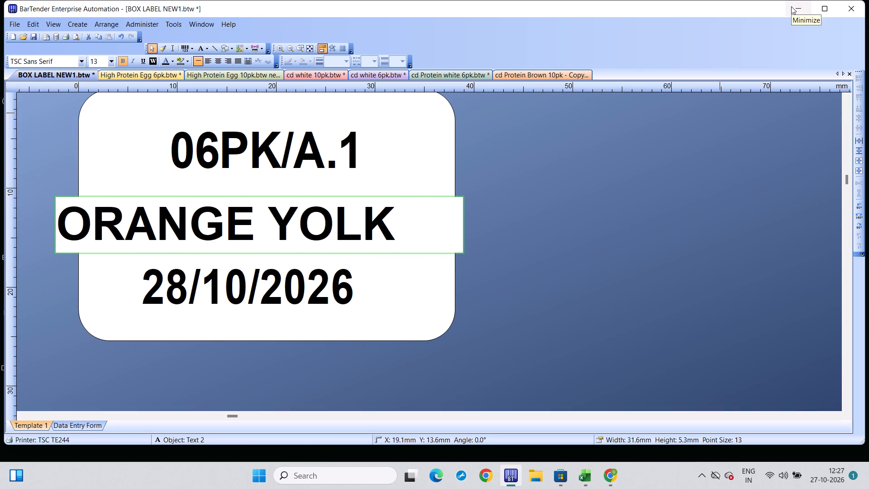
{"action": "key", "text": "BackSpace"}
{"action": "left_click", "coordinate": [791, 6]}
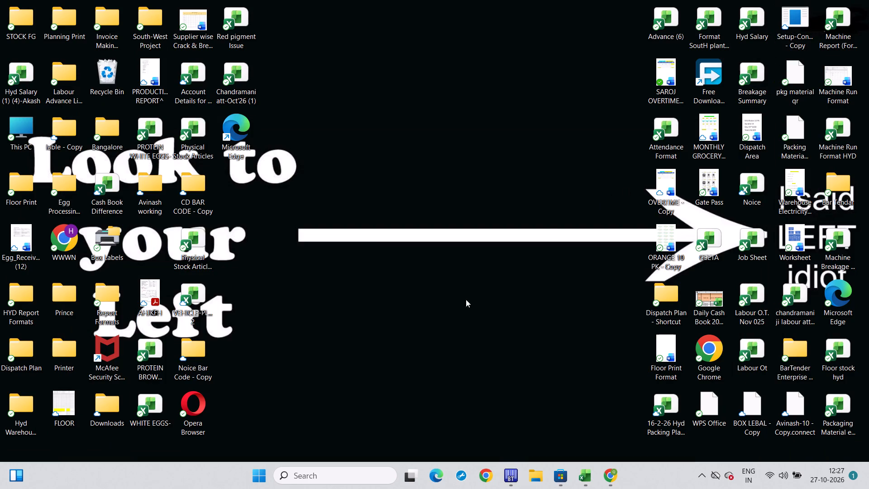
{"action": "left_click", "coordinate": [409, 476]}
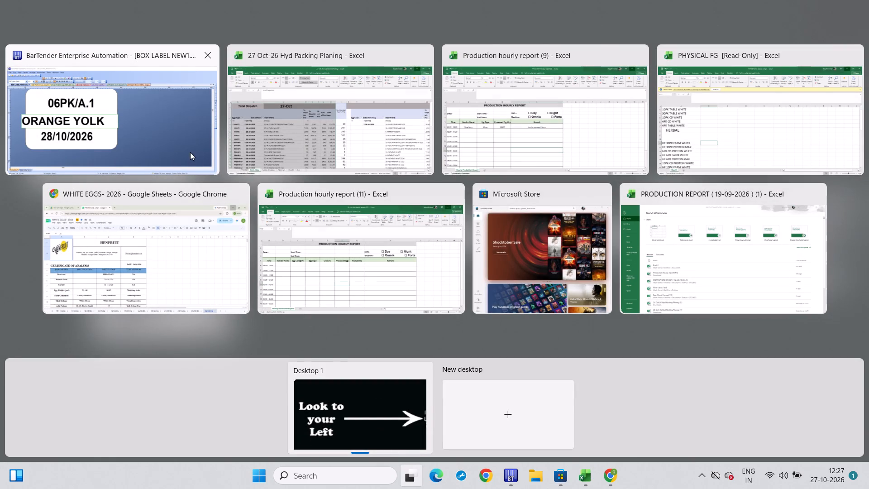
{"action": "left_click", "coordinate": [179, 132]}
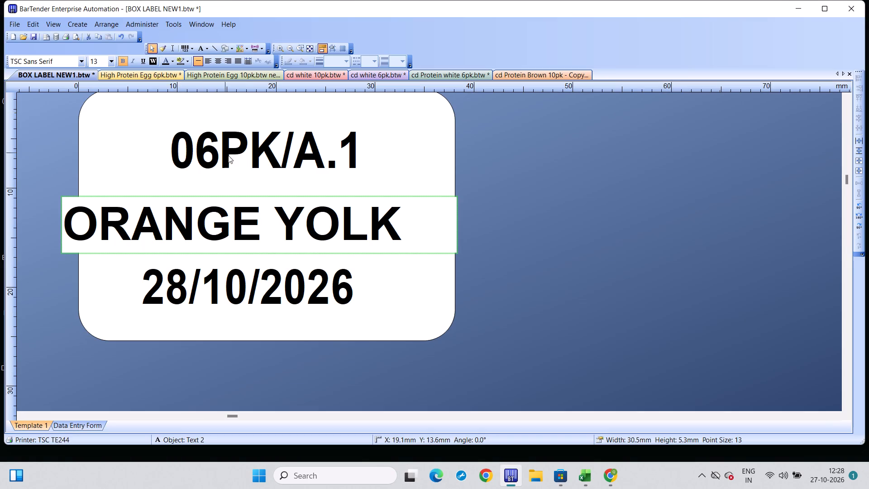
Print 20 copies of the ORANGE YOLK box label on the TSC TE244 printer.
{"action": "left_click", "coordinate": [392, 293]}
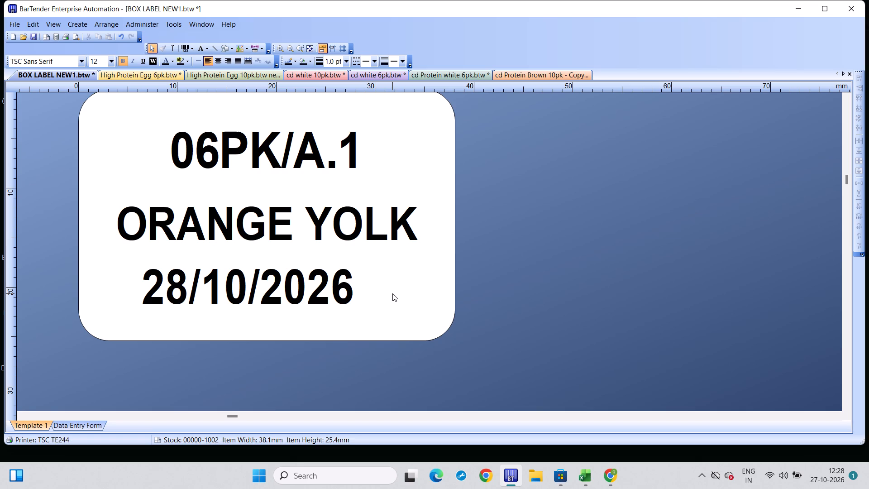
{"action": "key", "text": "ctrl+p"}
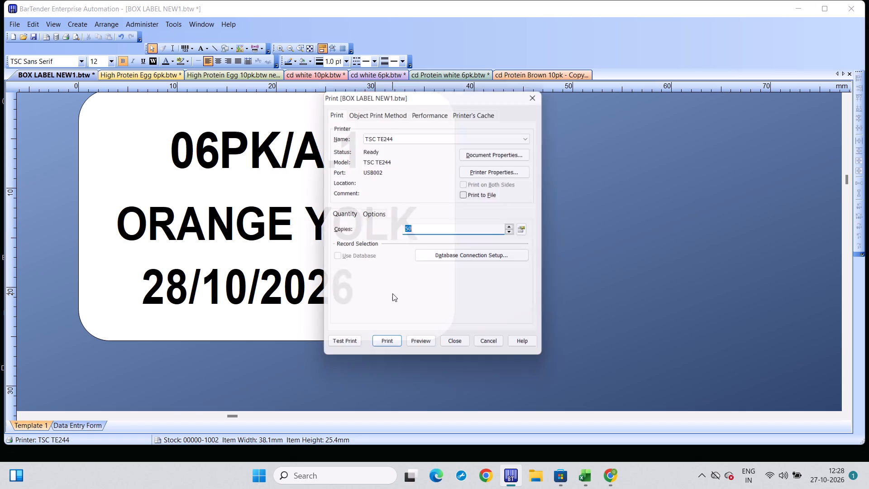
{"action": "left_click", "coordinate": [416, 228]}
{"action": "key", "text": "BackSpace"}
{"action": "key", "text": "BackSpace"}
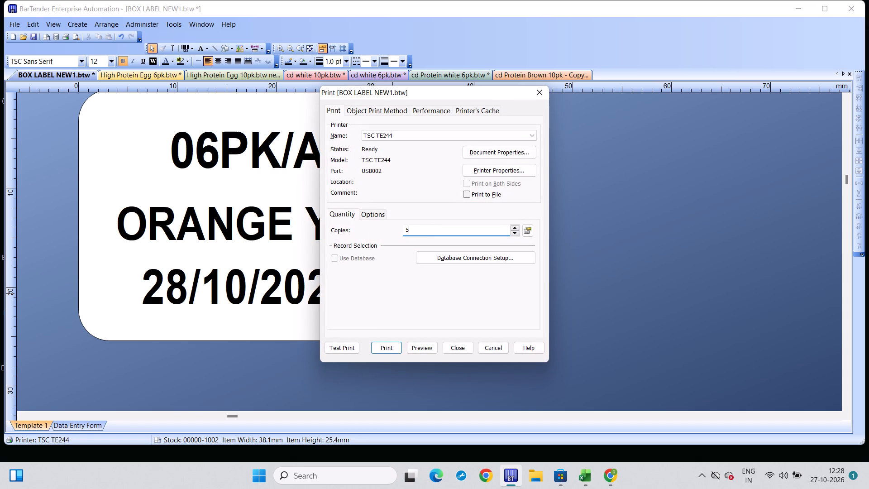
{"action": "type", "text": "29"}
{"action": "key", "text": "BackSpace"}
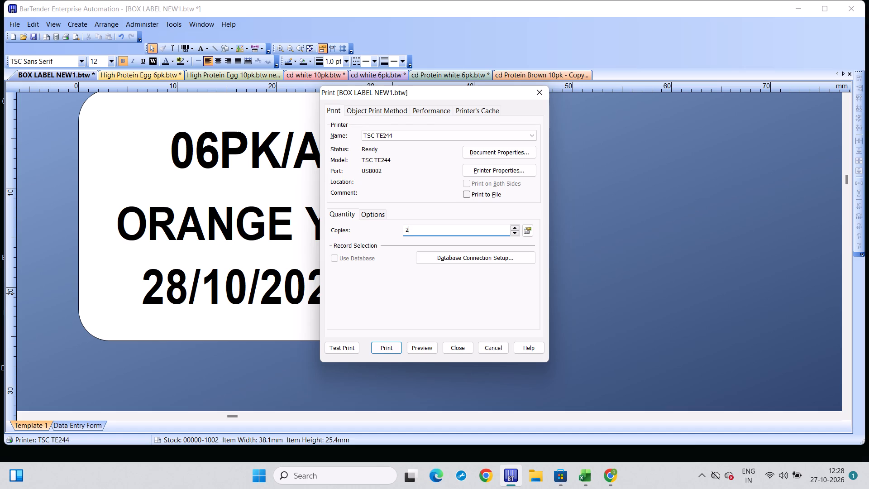
{"action": "key", "text": "0"}
{"action": "key", "text": "Return"}
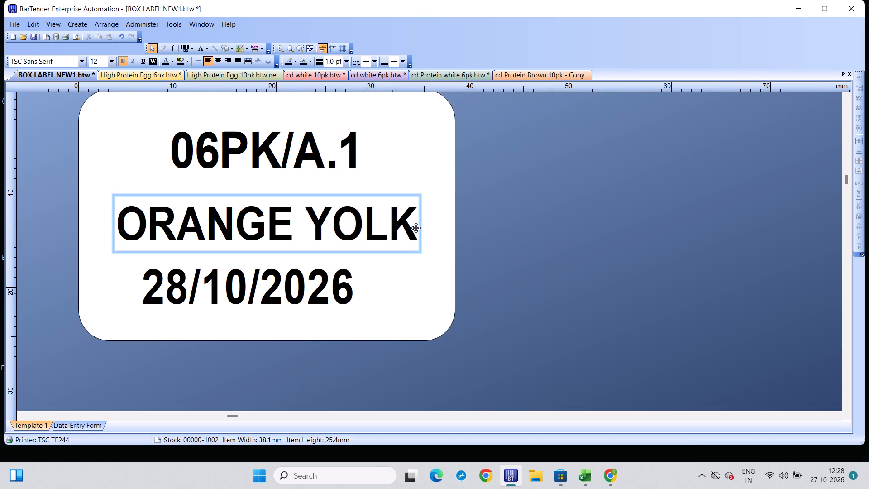
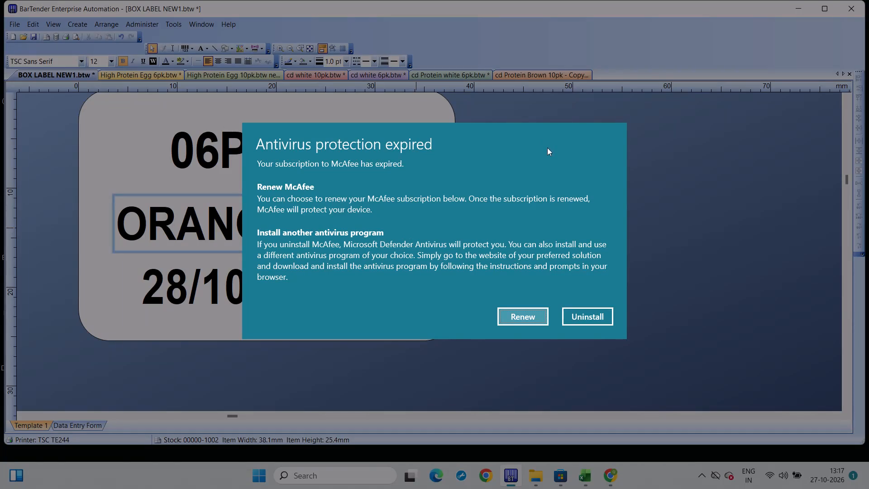
Clear the expired antivirus notice by choosing to renew McAfee.
{"action": "left_click", "coordinate": [531, 311]}
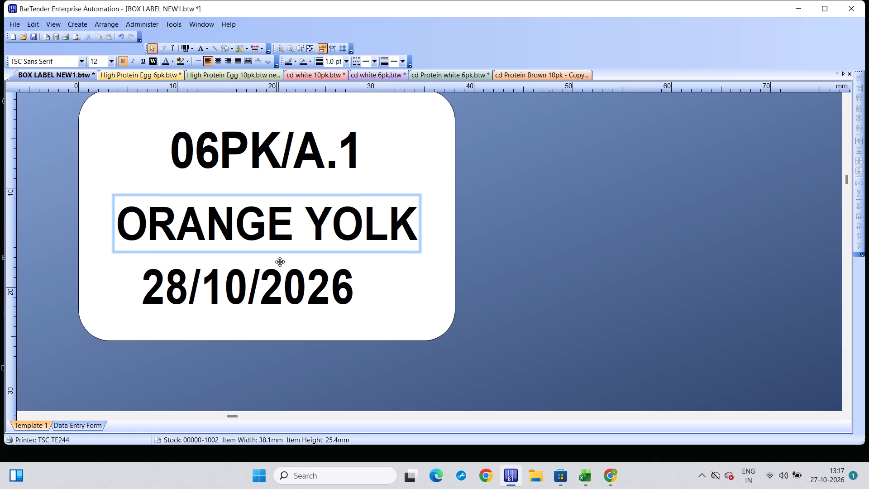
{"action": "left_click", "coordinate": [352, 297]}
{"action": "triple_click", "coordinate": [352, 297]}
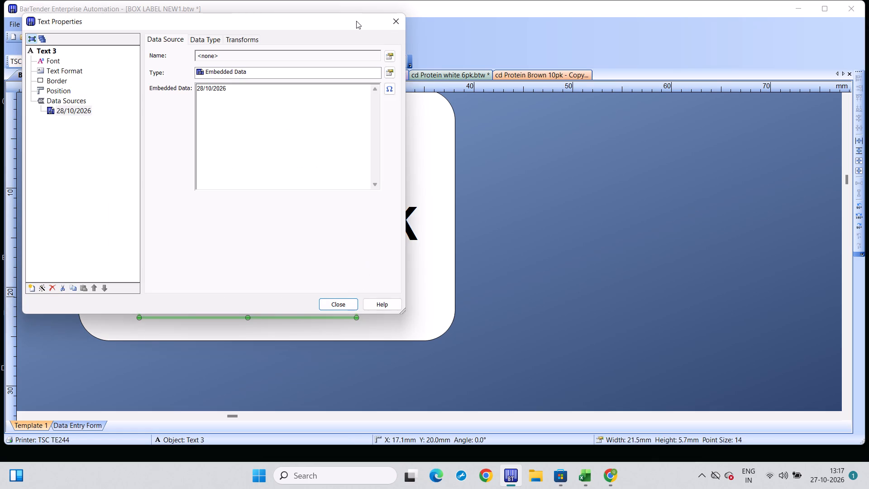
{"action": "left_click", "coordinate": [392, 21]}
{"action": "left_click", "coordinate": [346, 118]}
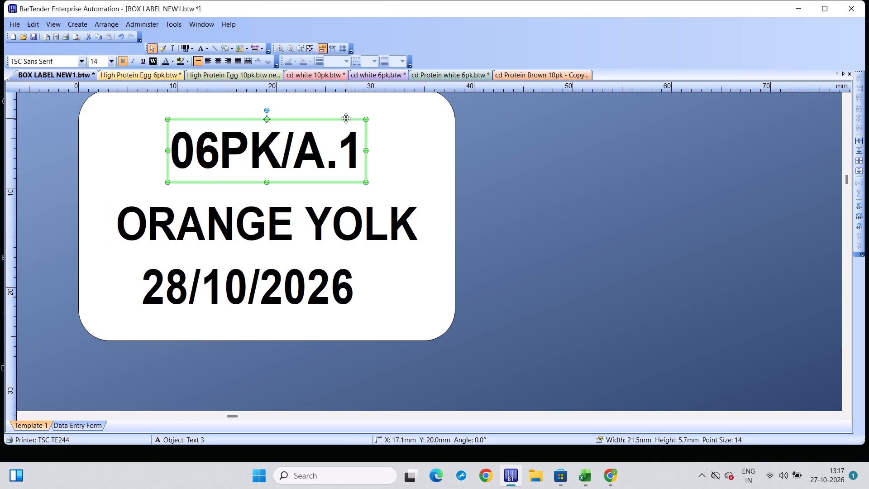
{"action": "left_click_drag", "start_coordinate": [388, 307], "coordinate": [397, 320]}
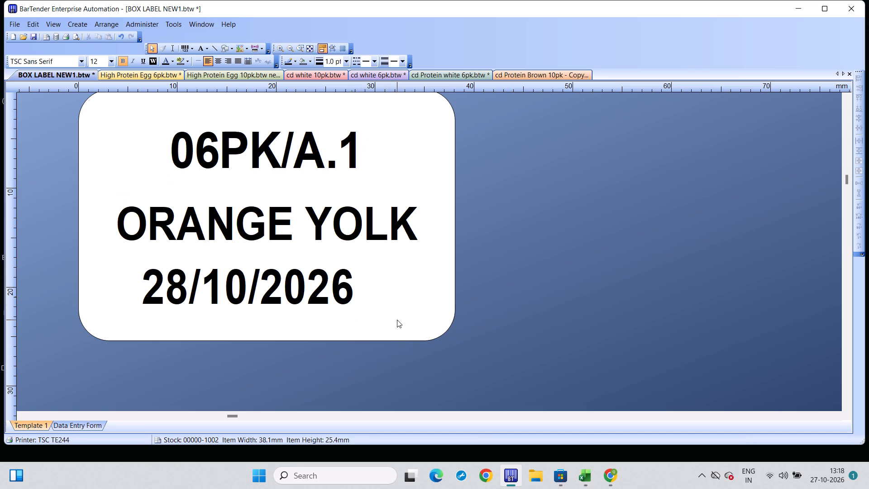
Print 15 copies of the 06PK/A.1 ORANGE YOLK box label dated 28/10/2026 on the TSC TE244 printer.
{"action": "key", "text": "ctrl+p"}
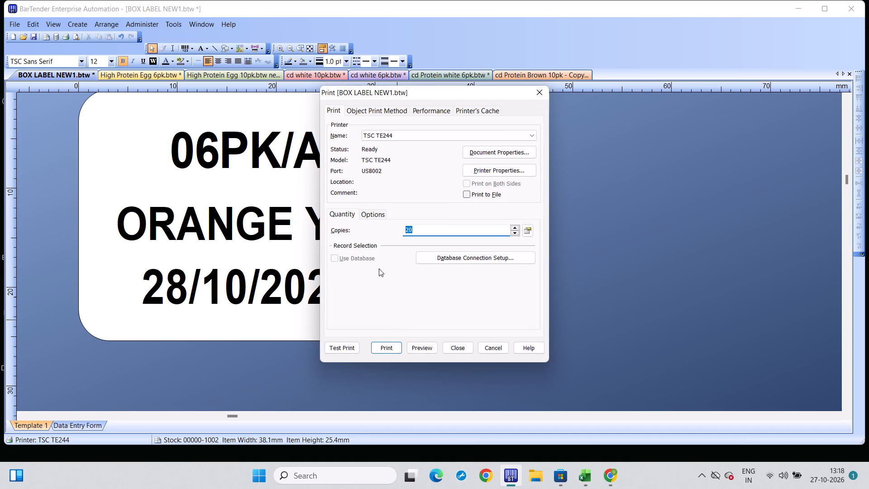
{"action": "left_click", "coordinate": [412, 230]}
{"action": "key", "text": "BackSpace"}
{"action": "key", "text": "BackSpace"}
{"action": "type", "text": "15"}
{"action": "key", "text": "Return"}
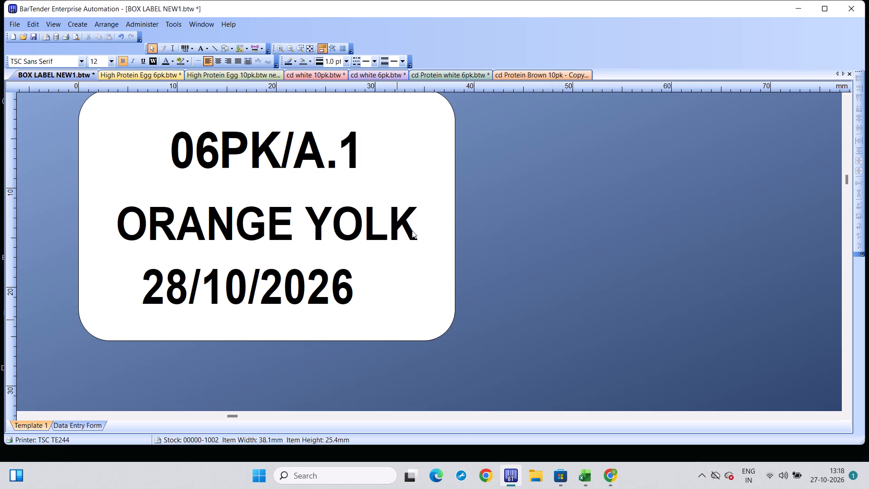